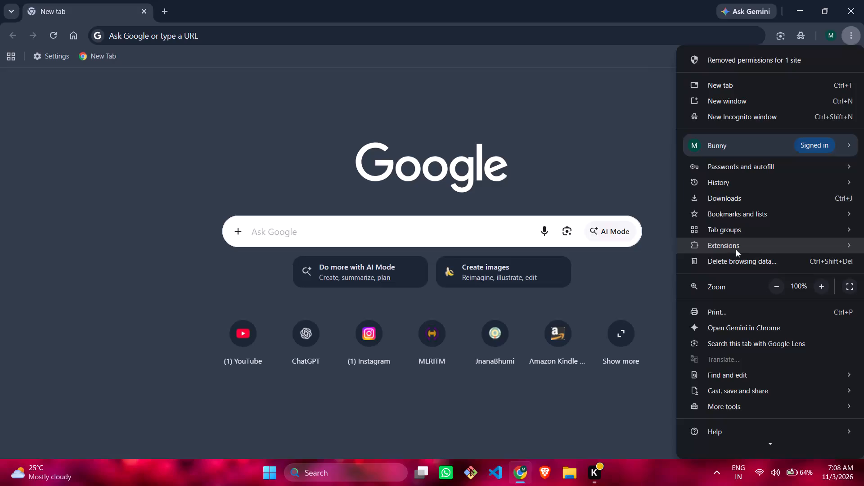
# Open the Chrome Web Store and set its appearance theme to Device default.
pyautogui.click(639, 260)
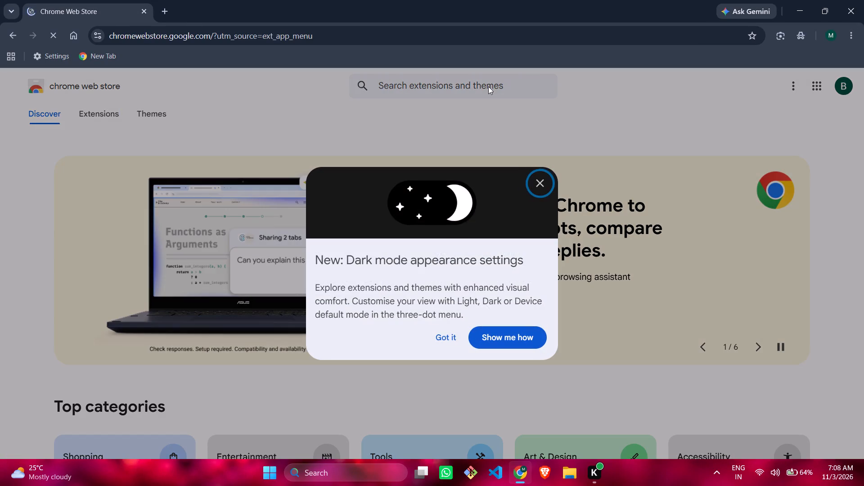
pyautogui.click(509, 334)
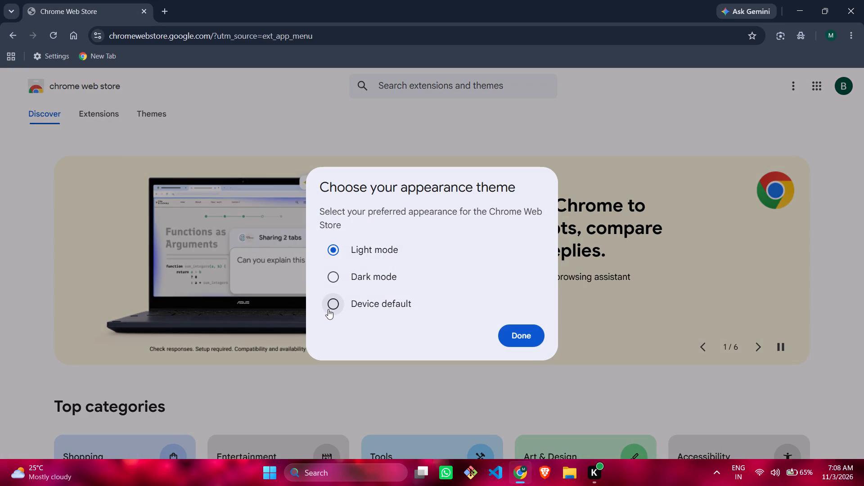
pyautogui.click(328, 309)
pyautogui.click(512, 332)
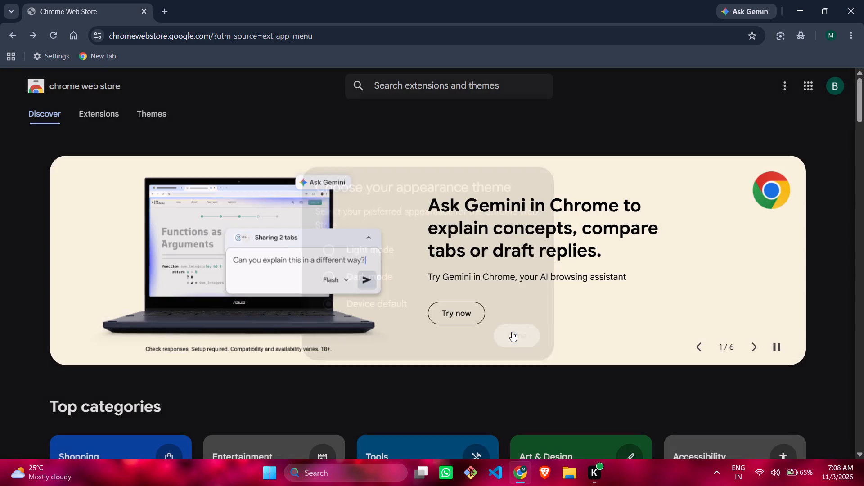
# Search the store for "capsu" and install the Capsule Hub by Tilantra extension in the current profile.
pyautogui.click(513, 85)
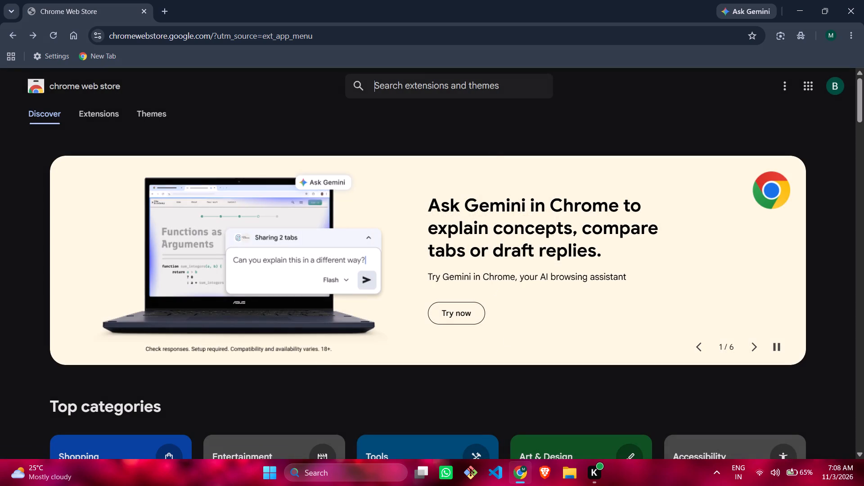
pyautogui.write('capsu')
pyautogui.click(471, 118)
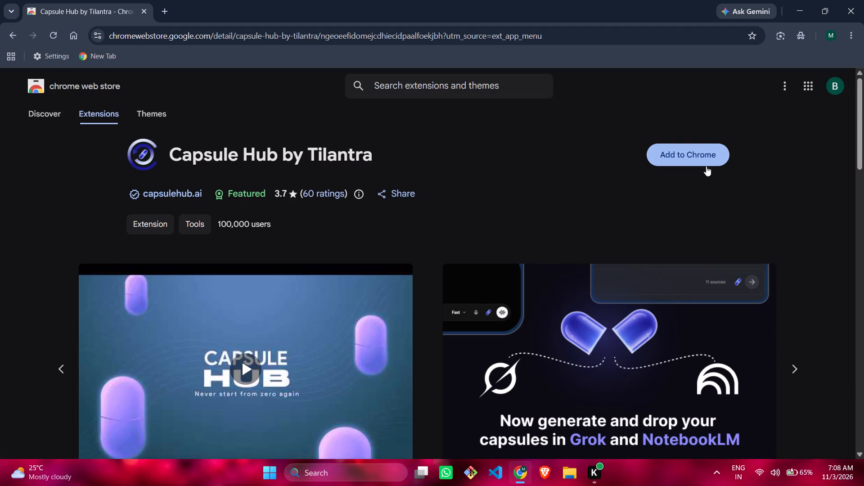
pyautogui.click(713, 159)
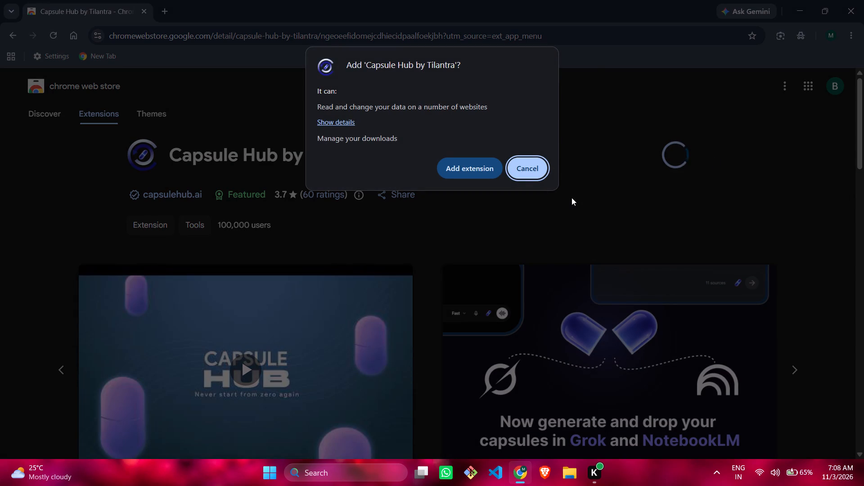
pyautogui.click(484, 172)
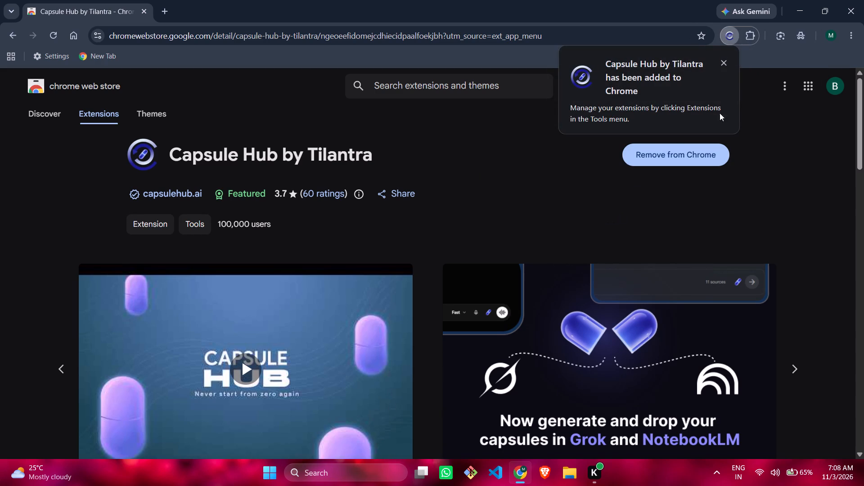
pyautogui.click(764, 119)
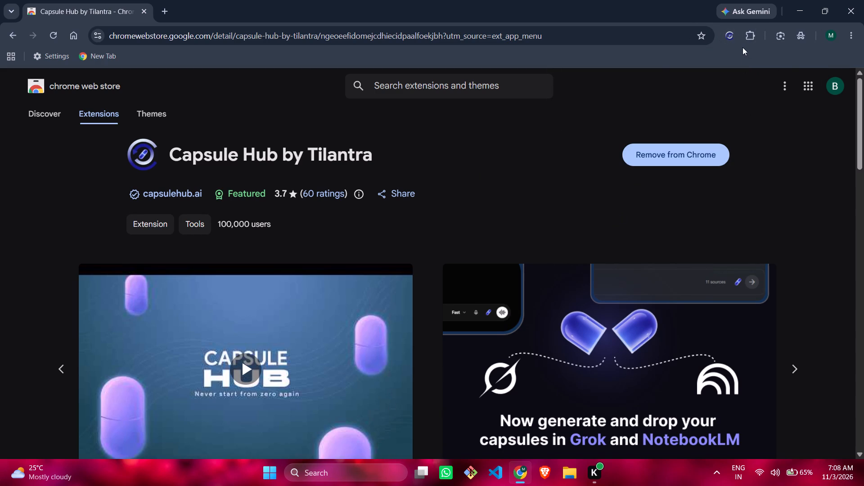
# Open a new tab and close the Capsule Hub store page.
pyautogui.click(163, 10)
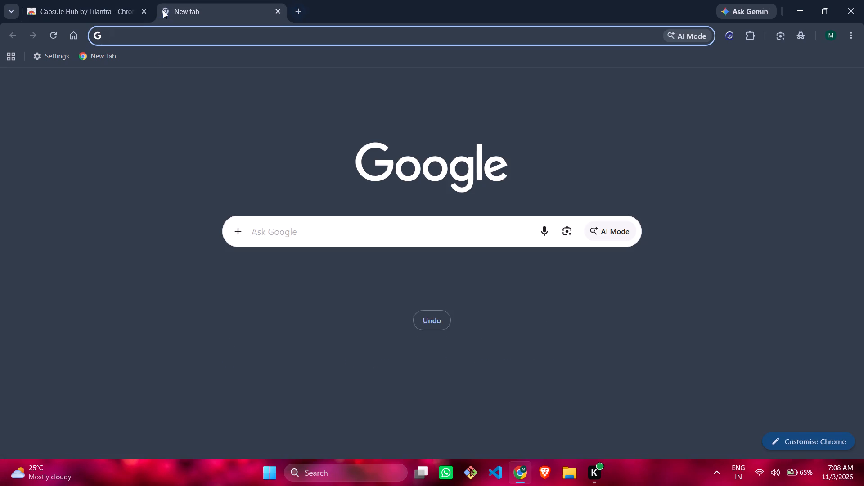
pyautogui.click(146, 7)
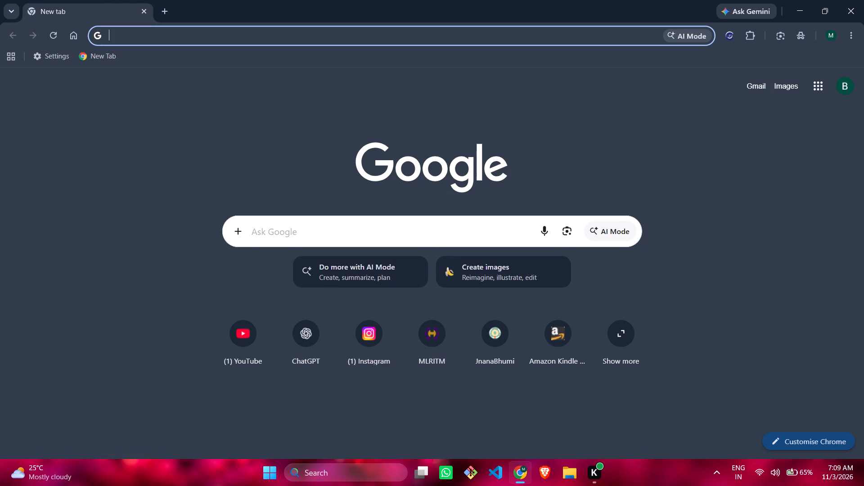
# Launch another Chrome window with the mlritm.ac.in profile.
pyautogui.click(366, 476)
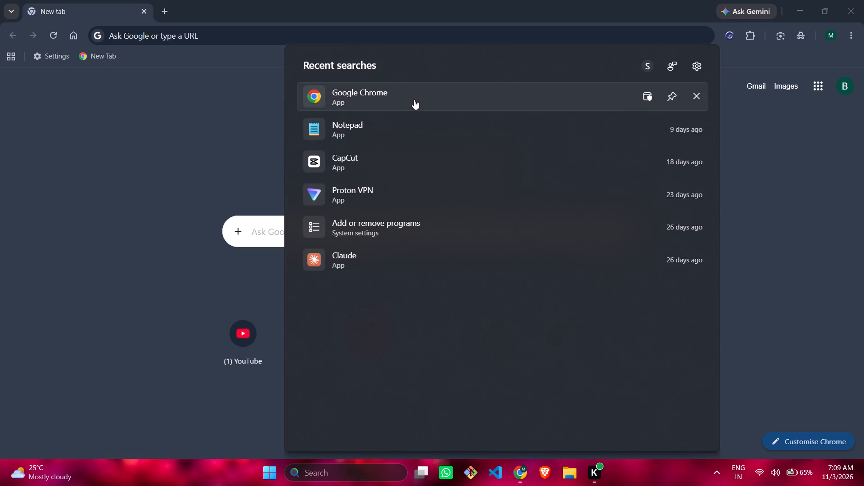
pyautogui.click(414, 99)
pyautogui.click(459, 225)
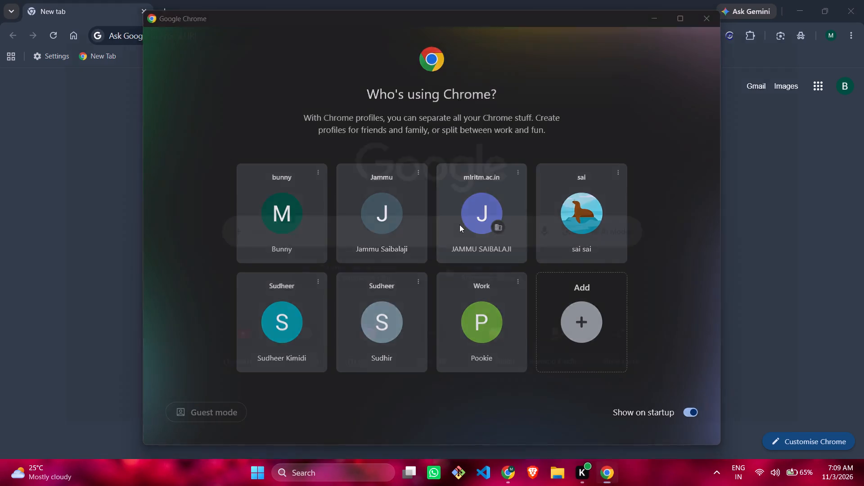
# Open the mlritm.ac.in profile's extension management page and go to the Chrome Web Store from there.
pyautogui.click(855, 34)
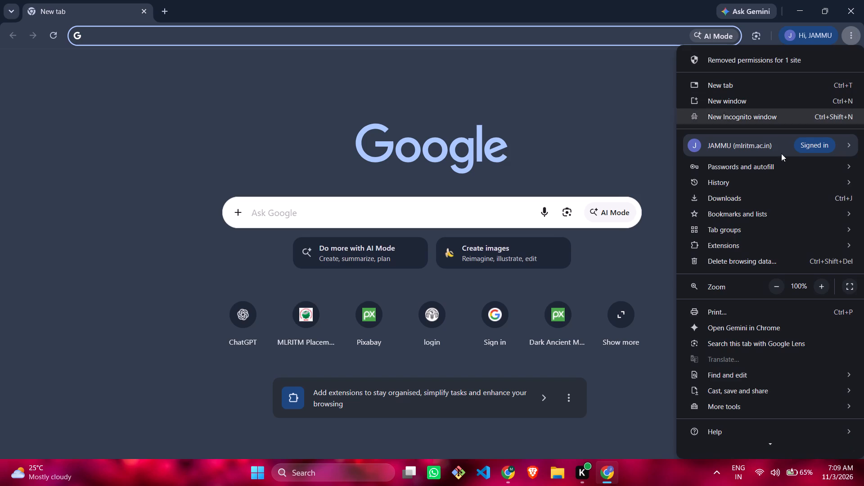
pyautogui.click(752, 240)
pyautogui.click(637, 245)
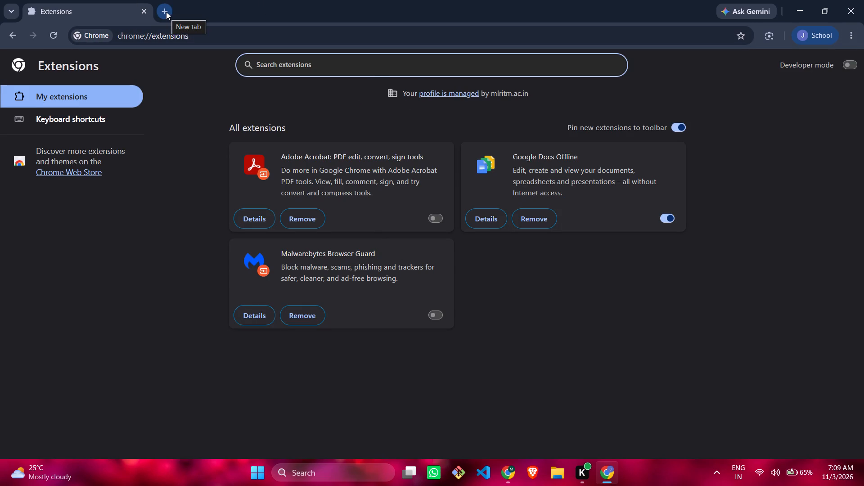
pyautogui.click(76, 175)
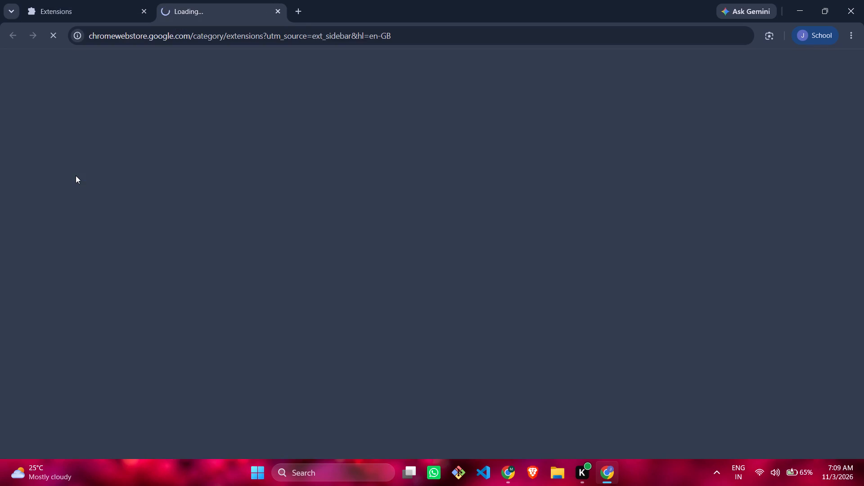
# Search the store for "capsule" and install Capsule Hub by Tilantra in the mlritm.ac.in profile.
pyautogui.click(381, 67)
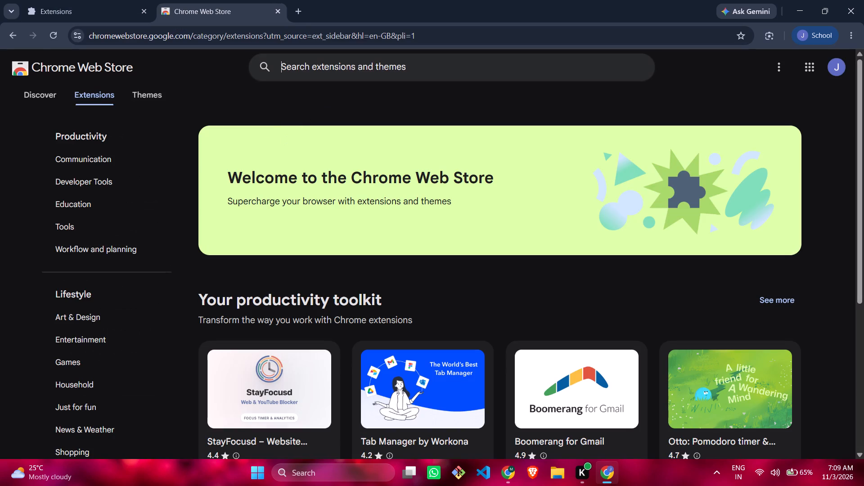
pyautogui.write('cap')
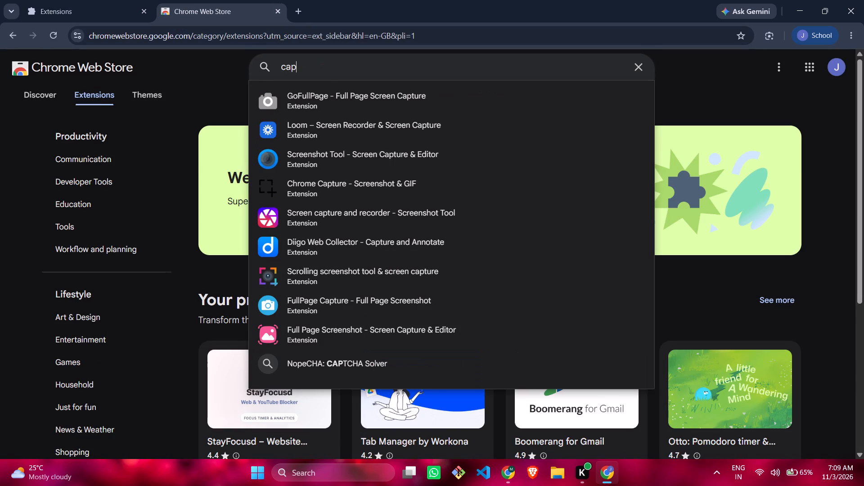
pyautogui.write('sule')
pyautogui.click(299, 95)
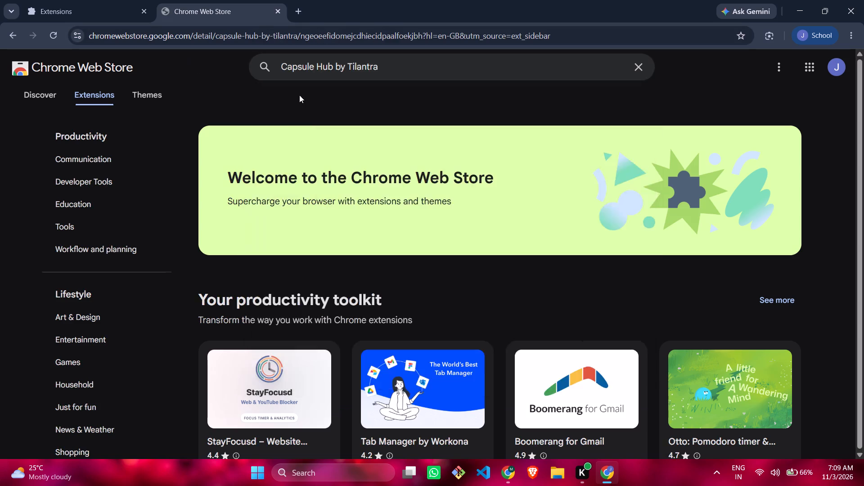
pyautogui.click(720, 133)
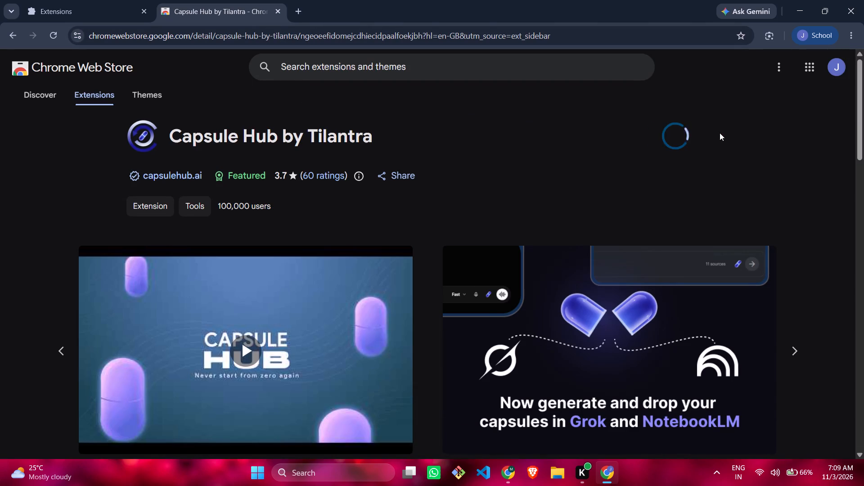
pyautogui.click(471, 175)
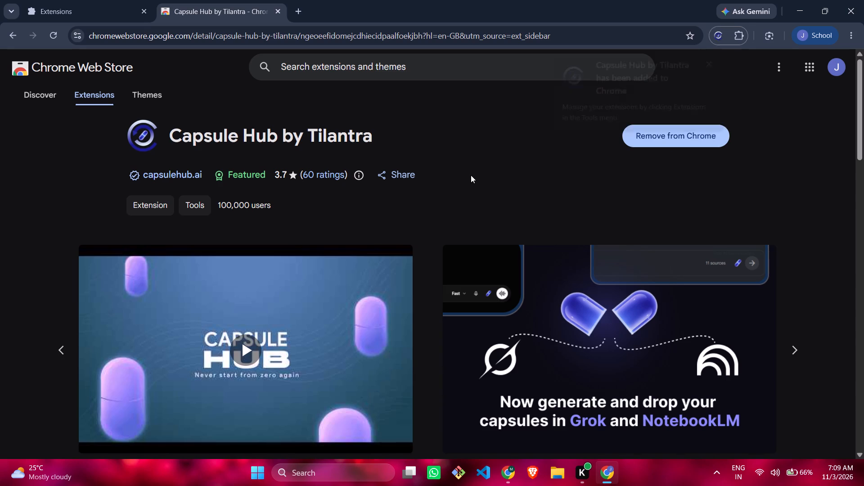
pyautogui.click(715, 64)
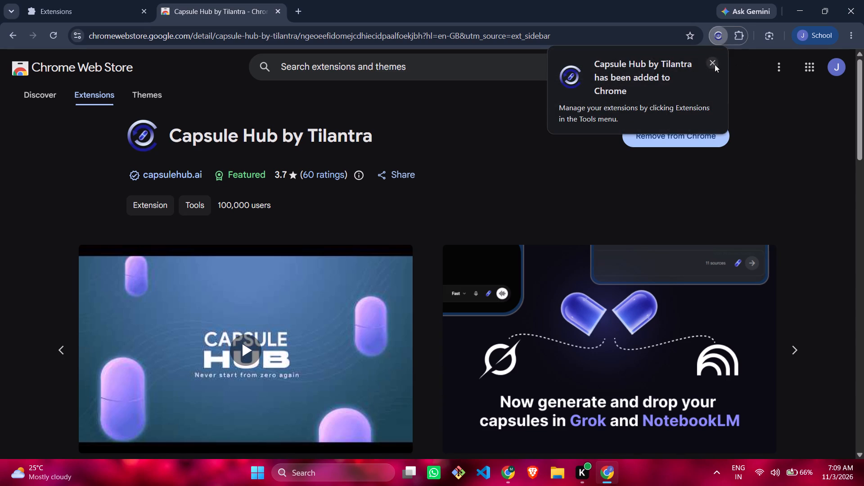
# Open a new tab, close the Capsule Hub and Extensions tabs, and close the mlritm.ac.in profile's window.
pyautogui.click(286, 8)
pyautogui.click(297, 7)
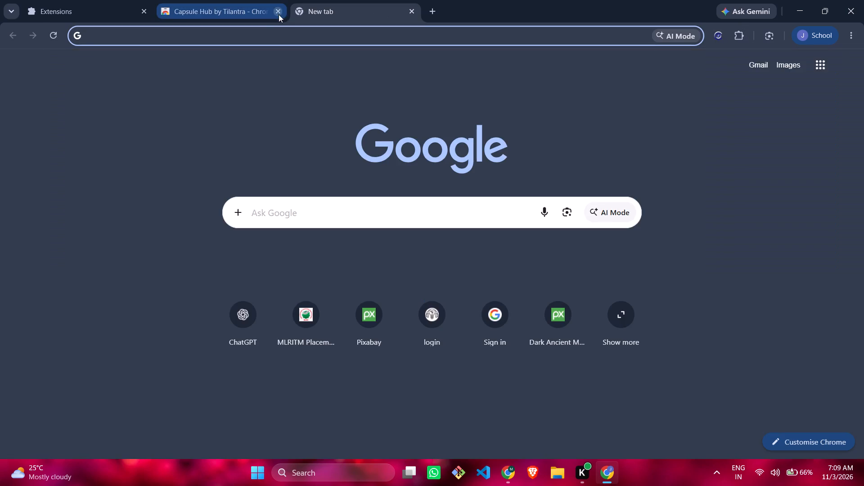
pyautogui.click(272, 13)
pyautogui.click(277, 9)
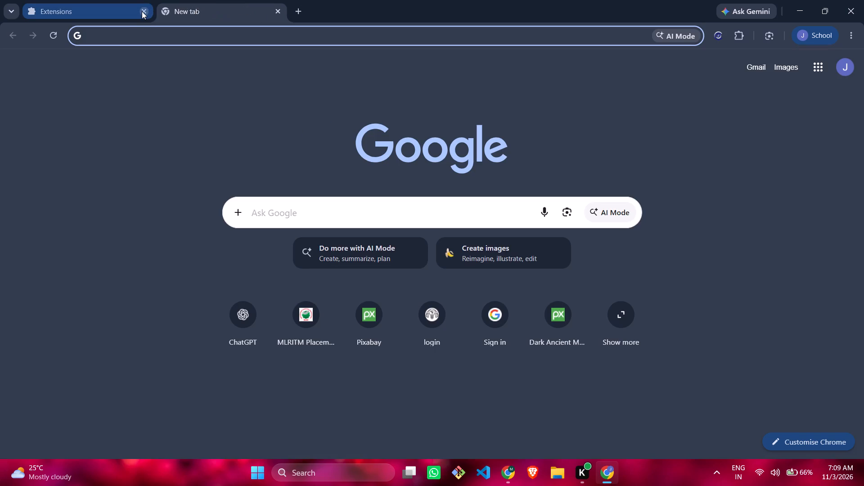
pyautogui.click(142, 11)
pyautogui.click(863, 0)
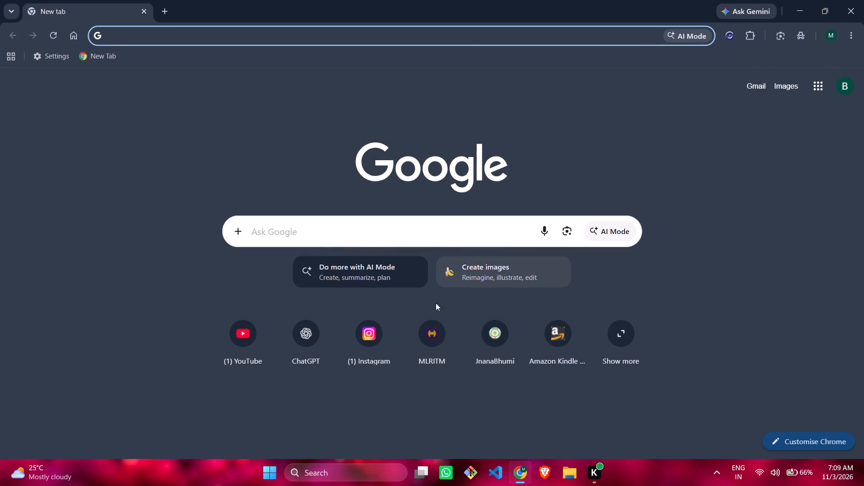
# Search the web for "how to schedule content in instagram like yt studio".
pyautogui.click(415, 42)
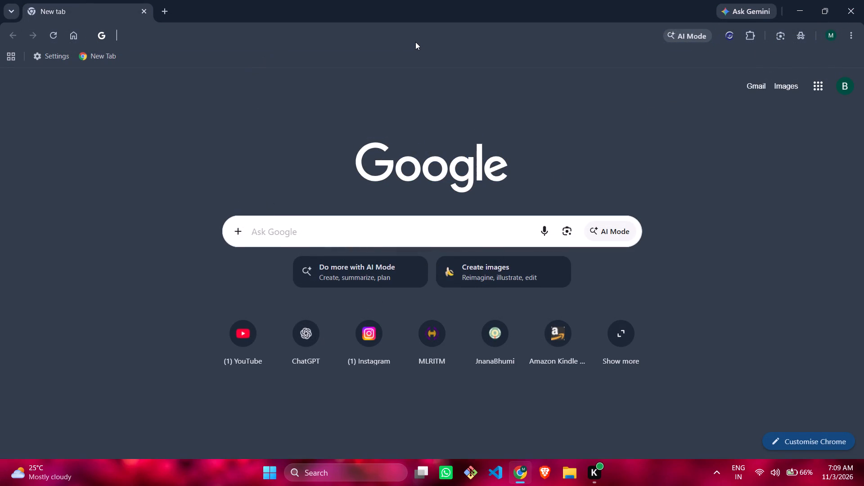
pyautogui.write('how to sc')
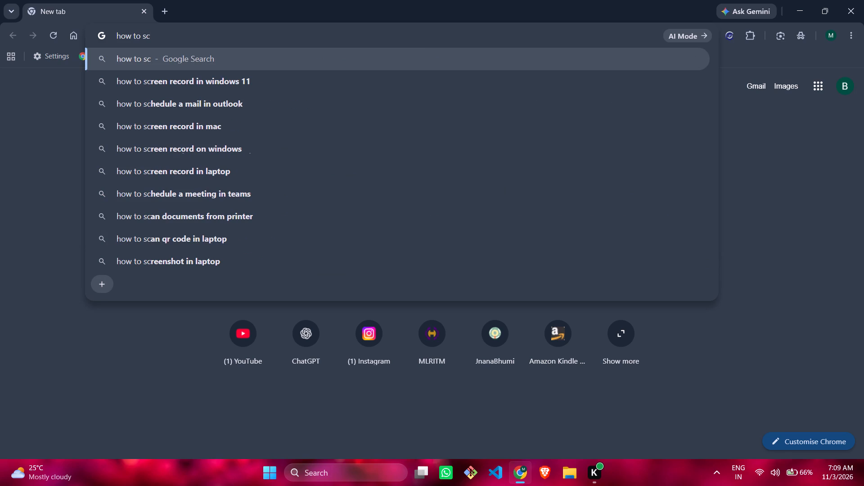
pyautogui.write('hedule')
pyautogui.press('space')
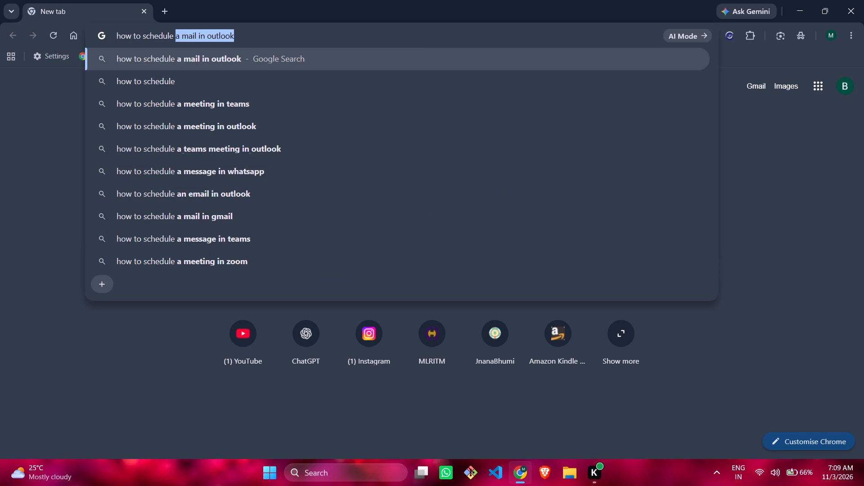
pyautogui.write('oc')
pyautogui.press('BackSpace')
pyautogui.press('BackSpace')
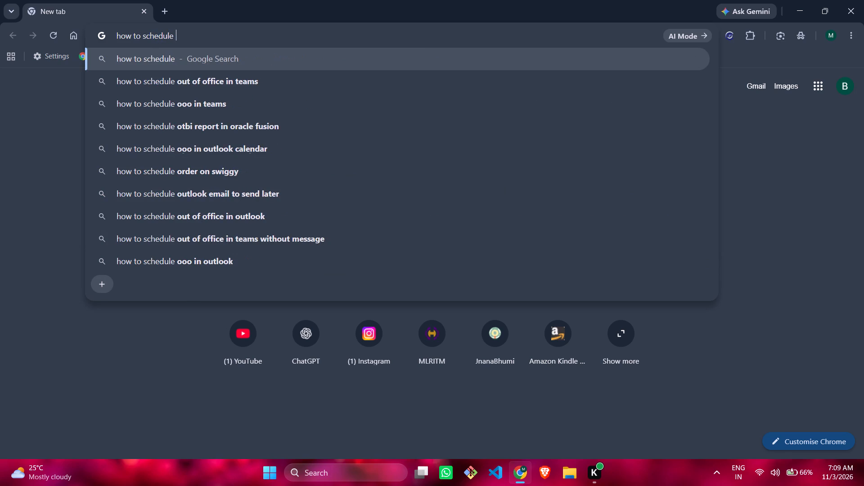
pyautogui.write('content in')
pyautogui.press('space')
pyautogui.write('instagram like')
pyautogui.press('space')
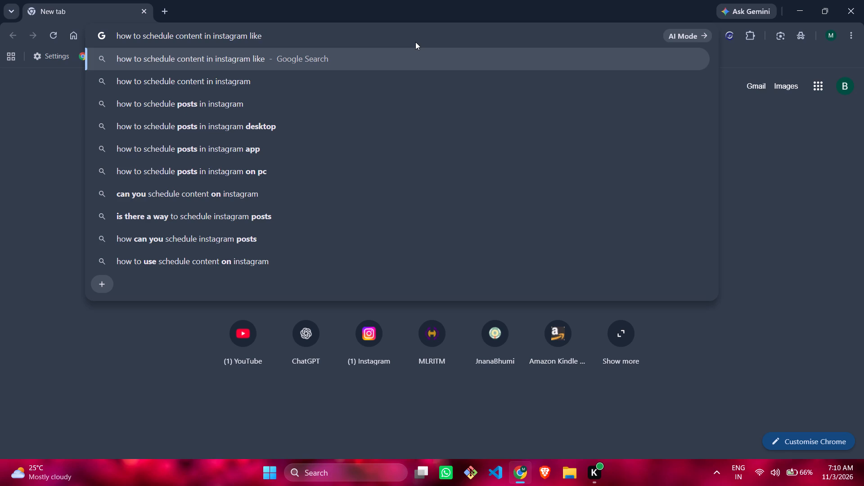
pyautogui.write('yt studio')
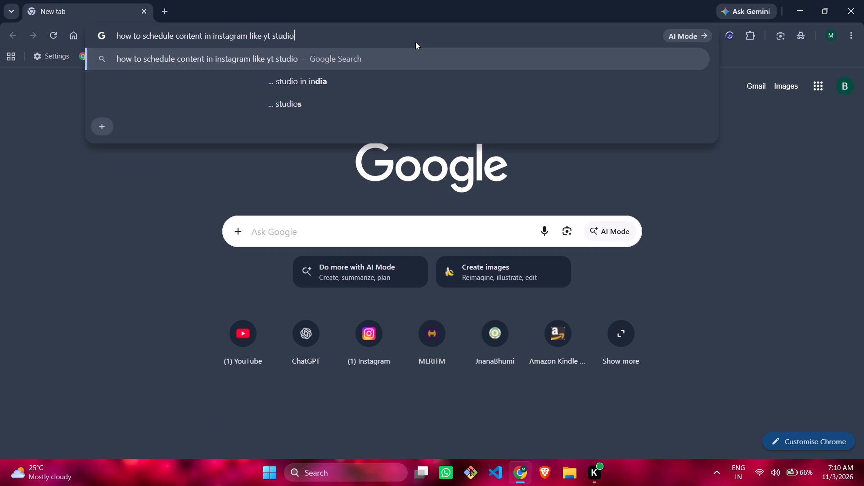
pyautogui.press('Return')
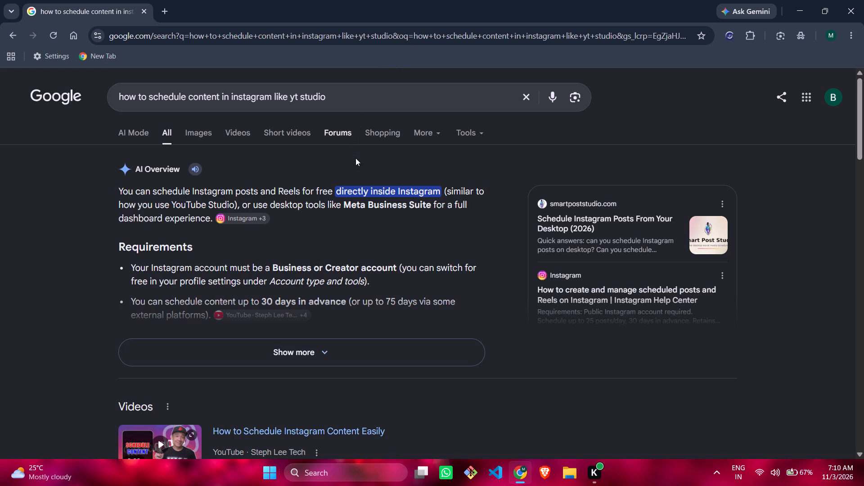
# Expand the AI Overview and read its requirements and its mobile and desktop instructions for scheduling Instagram content.
pyautogui.click(346, 351)
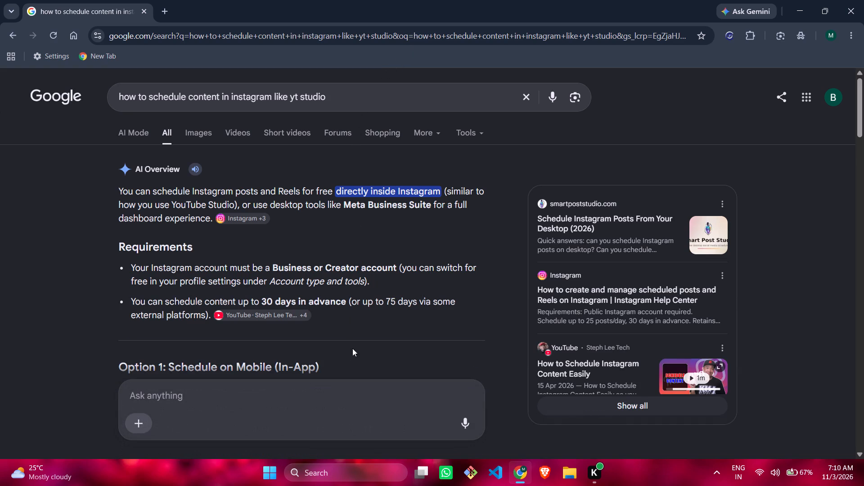
pyautogui.scroll(-2, 375, 332)
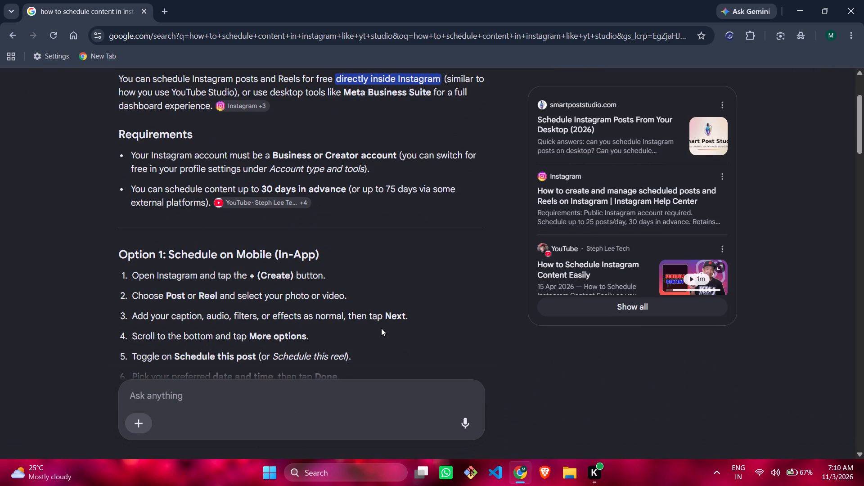
pyautogui.scroll(-1, 381, 328)
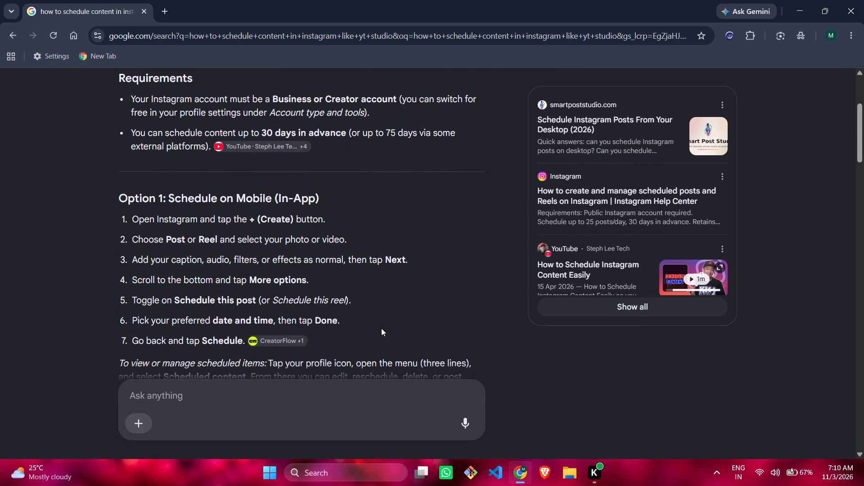
pyautogui.scroll(-1, 381, 328)
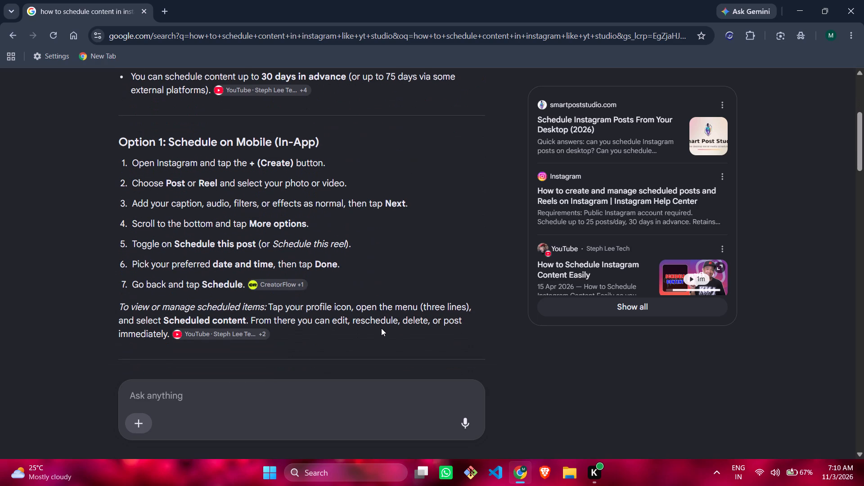
pyautogui.scroll(-2, 381, 328)
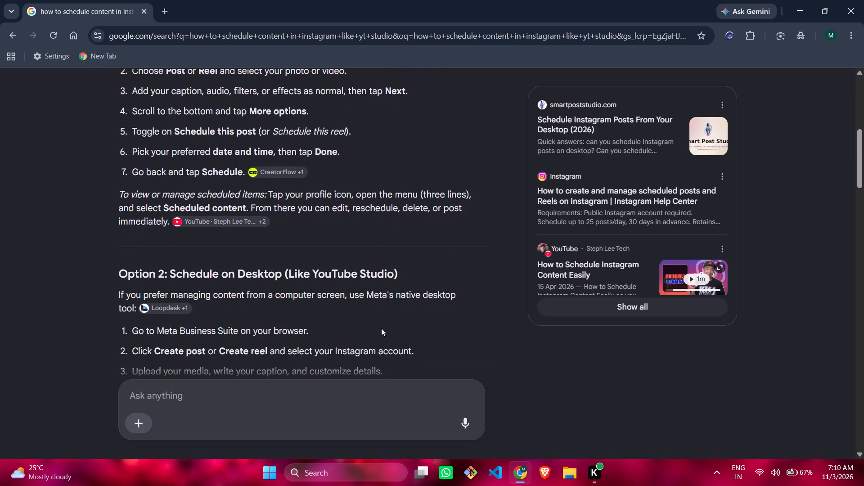
pyautogui.scroll(-1, 381, 328)
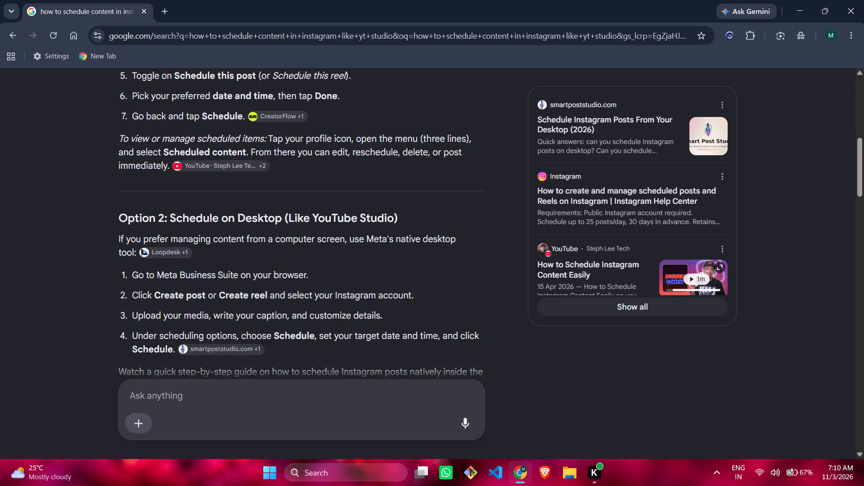
pyautogui.scroll(-2, 382, 221)
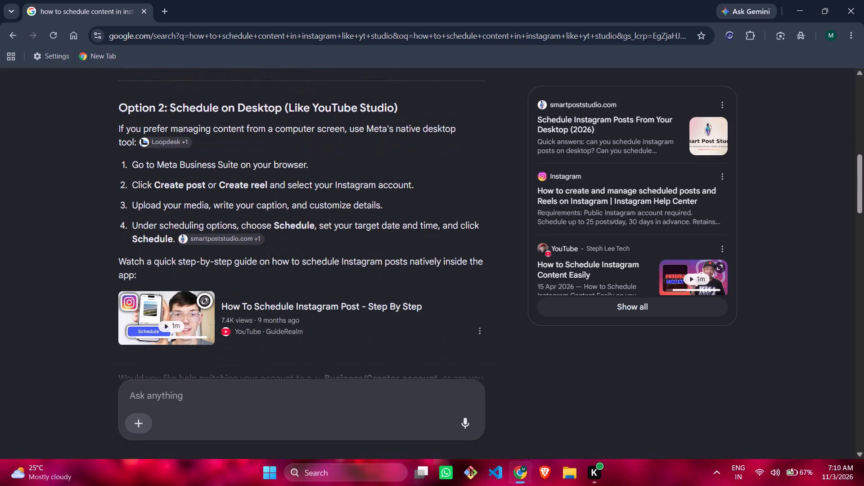
pyautogui.scroll(1, 379, 218)
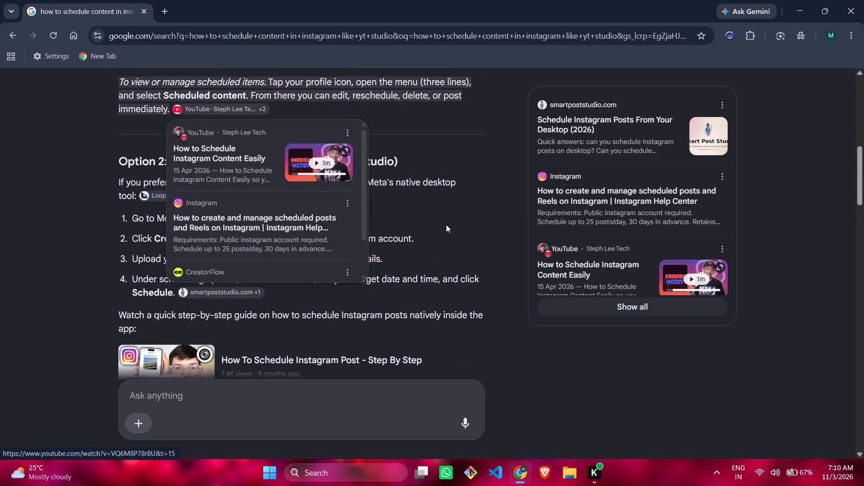
# Search for "meta business suite" in a new tab and open Meta's official Business Suite page from the results.
pyautogui.click(164, 10)
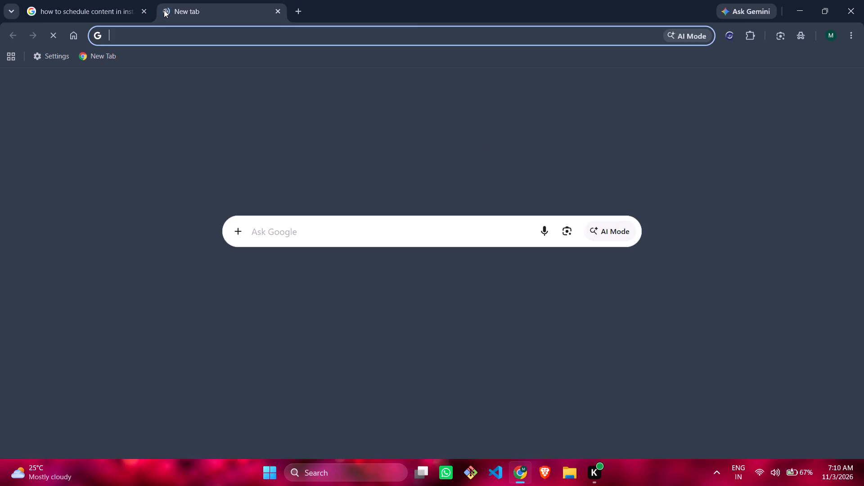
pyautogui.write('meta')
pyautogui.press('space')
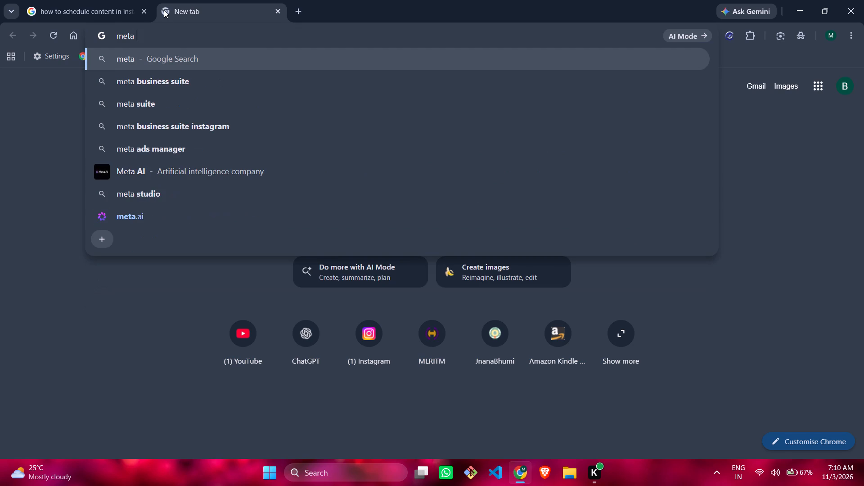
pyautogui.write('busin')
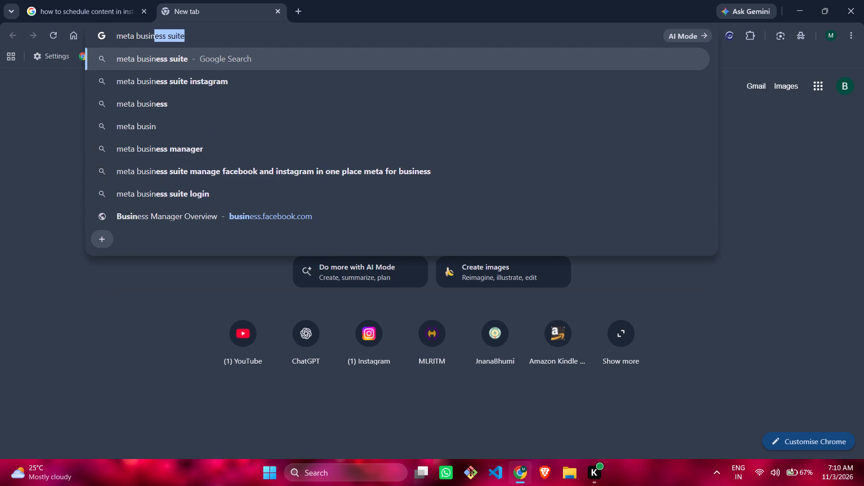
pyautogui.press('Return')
pyautogui.click(197, 244)
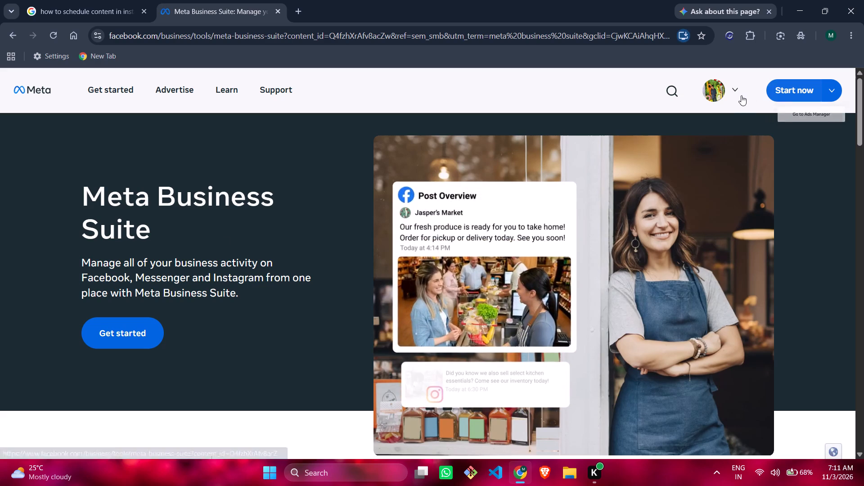
# Get started with Meta Business Suite from its landing page and block notifications from business.facebook.com.
pyautogui.click(733, 89)
pyautogui.click(733, 89)
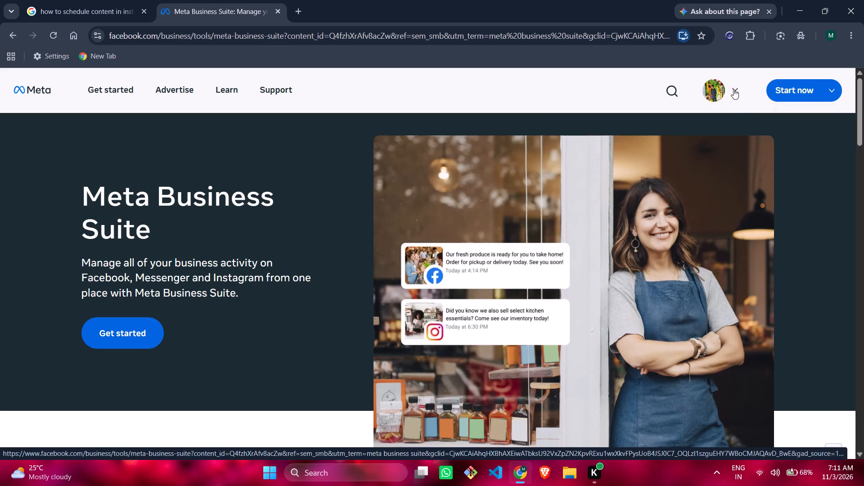
pyautogui.click(831, 90)
pyautogui.click(831, 90)
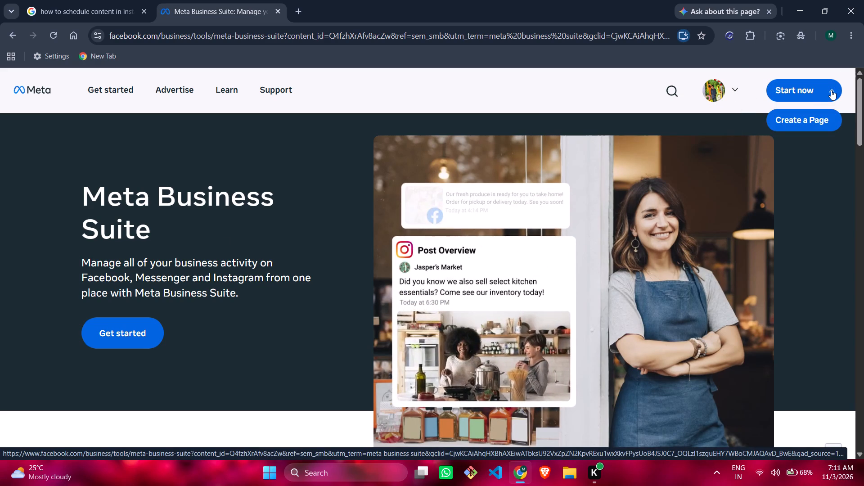
pyautogui.click(127, 337)
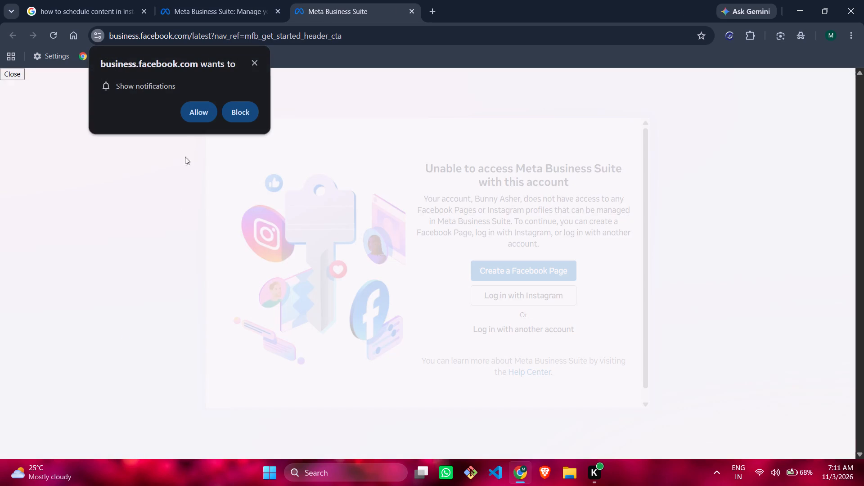
pyautogui.click(233, 112)
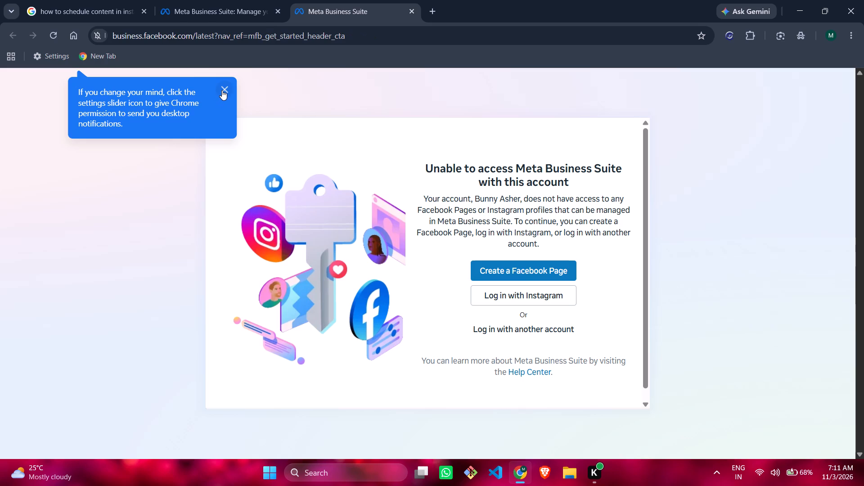
pyautogui.click(222, 90)
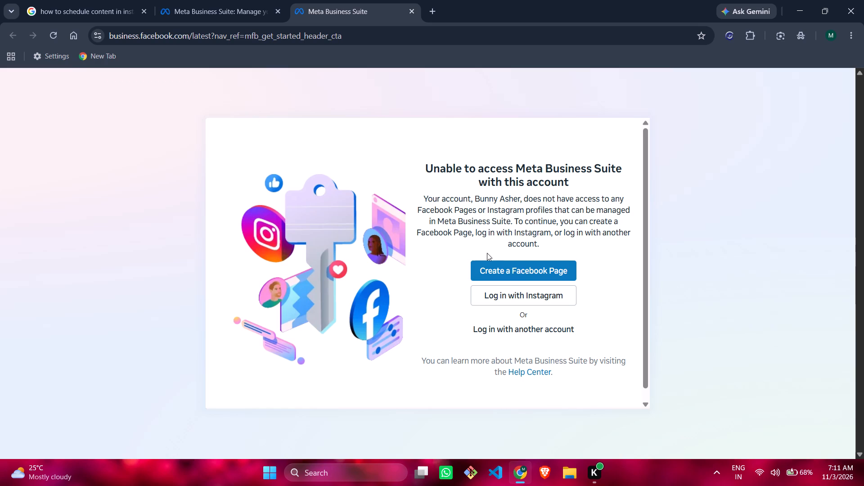
# Log in to Meta Business Suite with the suggested Instagram account and dismiss the introductory dialog on the home page.
pyautogui.click(510, 290)
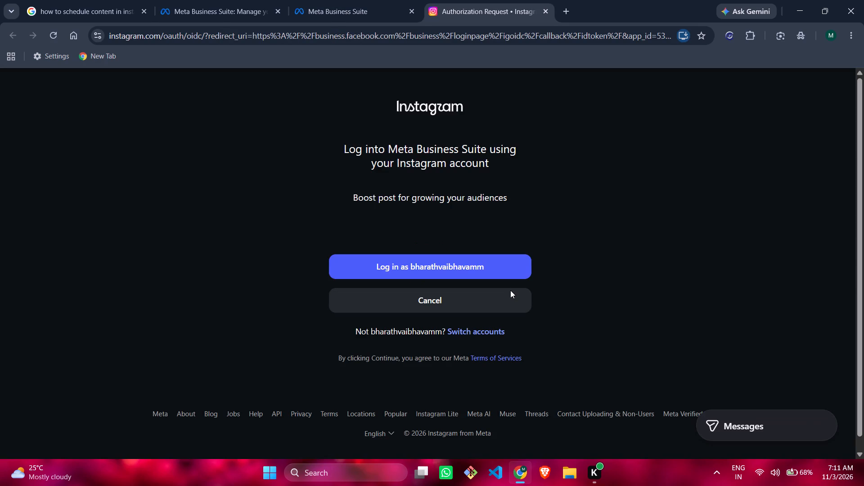
pyautogui.click(513, 270)
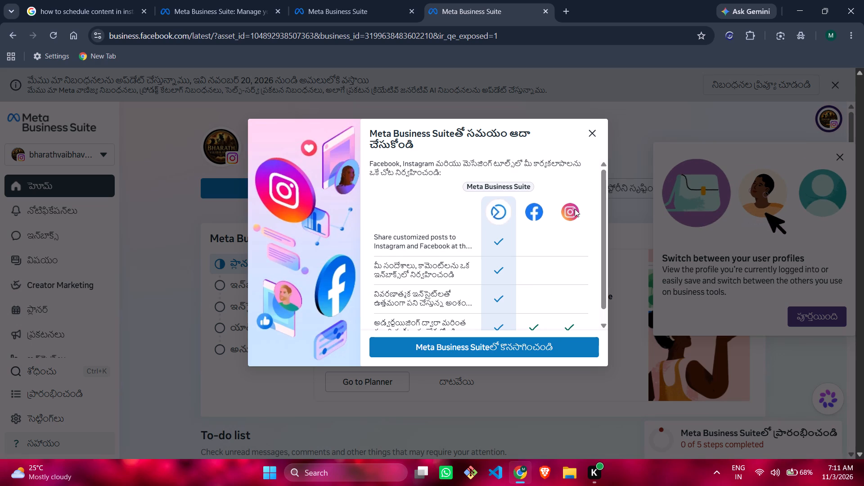
pyautogui.scroll(-3, 575, 209)
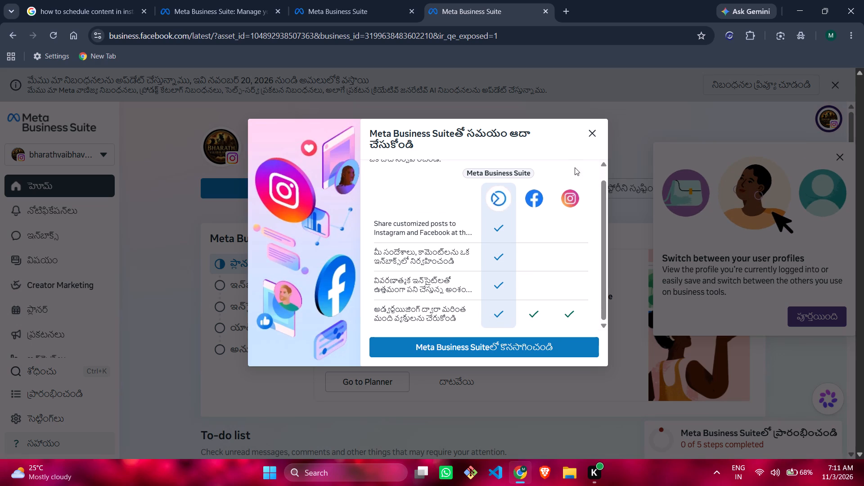
pyautogui.click(592, 136)
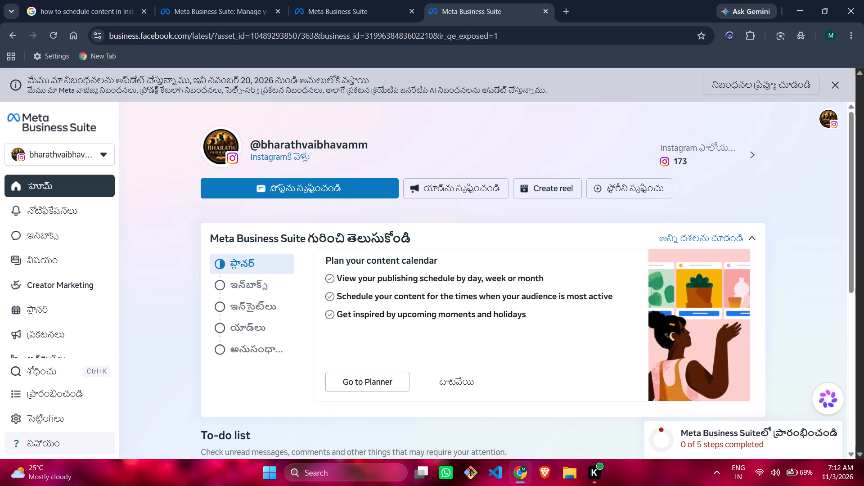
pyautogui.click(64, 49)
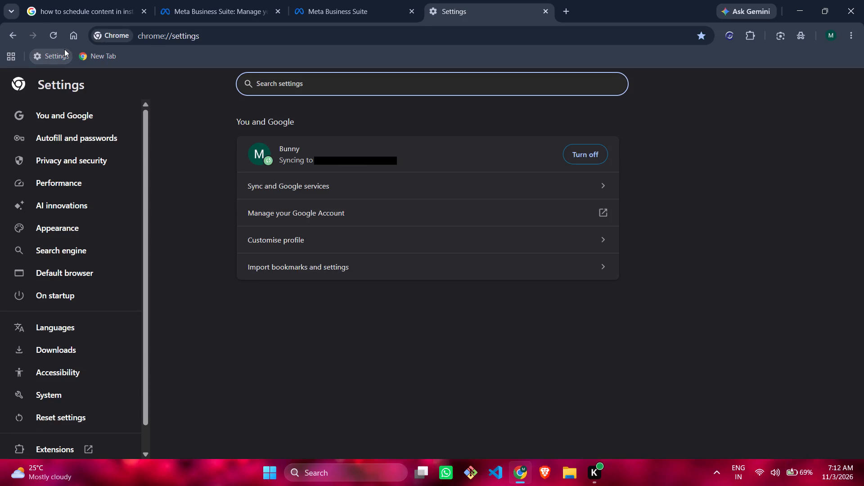
# Return from the browser settings to the Meta Business Suite home page and close the landing page and duplicate Meta Business Suite tabs.
pyautogui.click(5, 36)
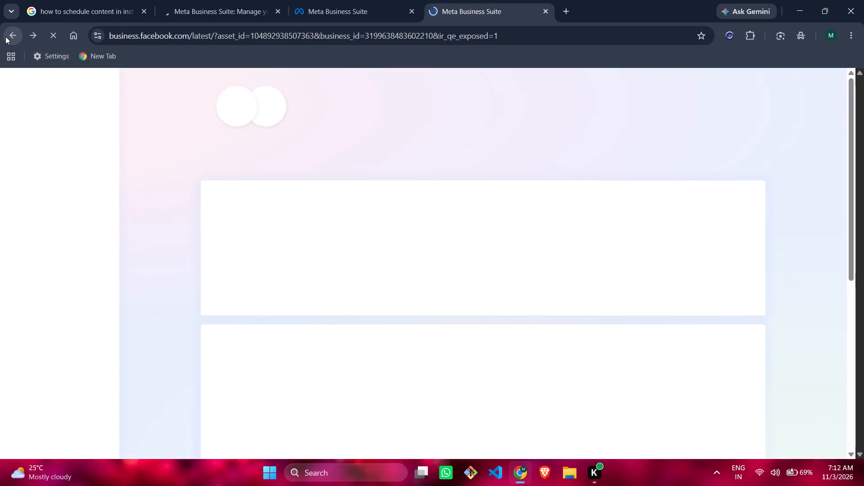
pyautogui.click(251, 0)
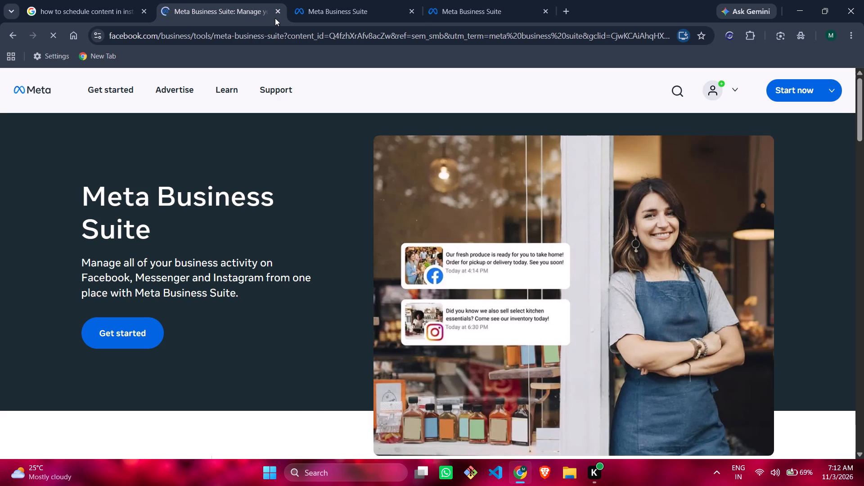
pyautogui.click(275, 11)
pyautogui.click(275, 11)
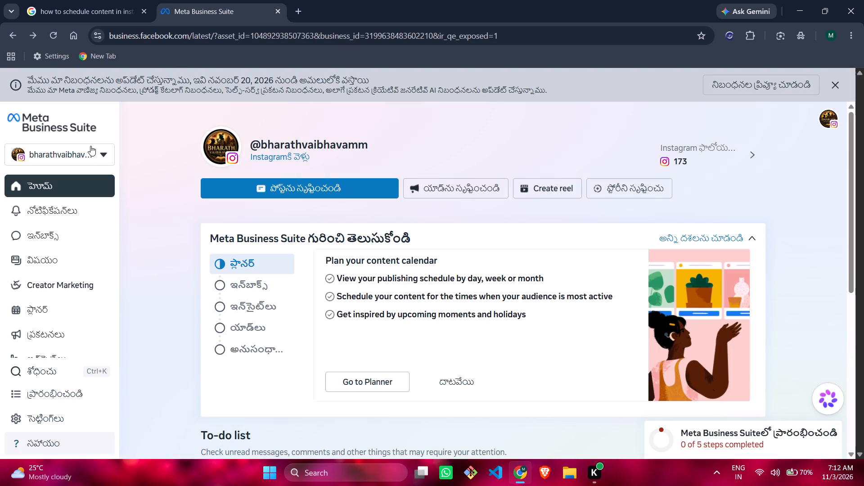
# Check which business portfolio and Instagram asset are selected in Meta Business Suite.
pyautogui.click(107, 150)
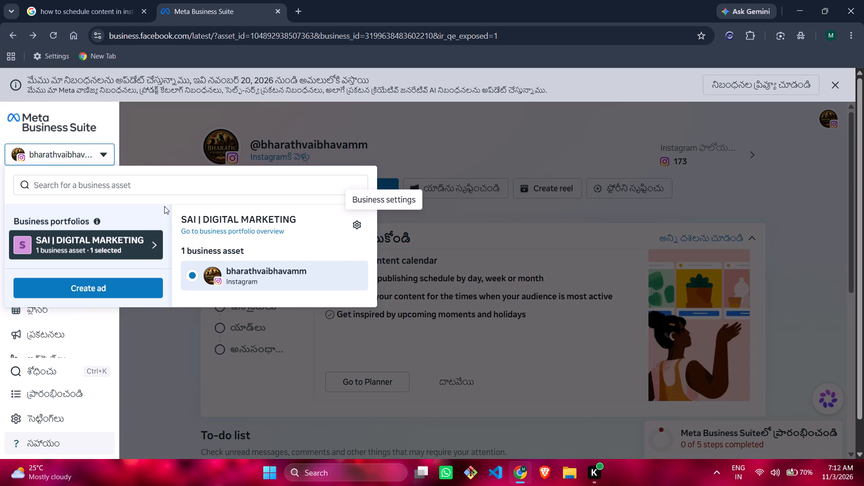
pyautogui.click(184, 128)
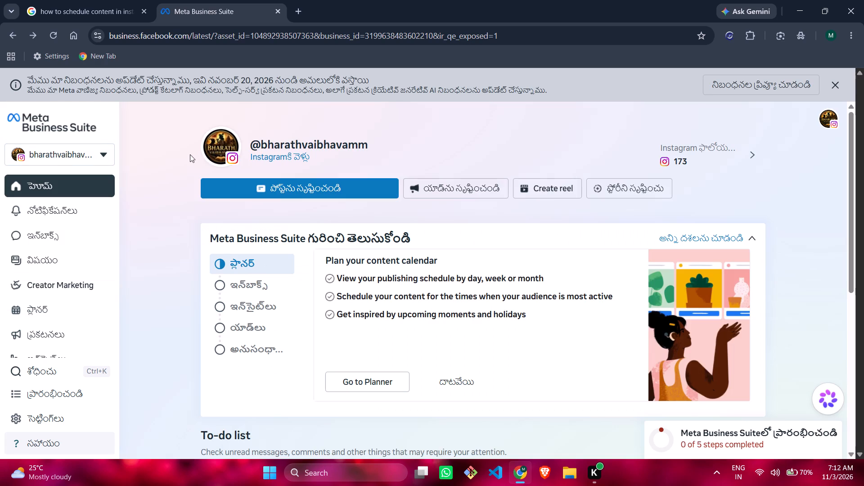
# Look through Chrome's page and browser options, down to the settings entry.
pyautogui.click(849, 39)
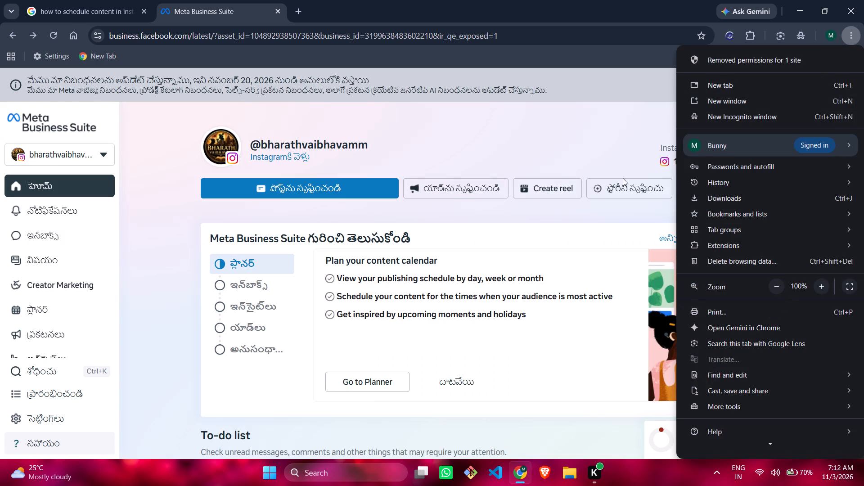
pyautogui.click(613, 133)
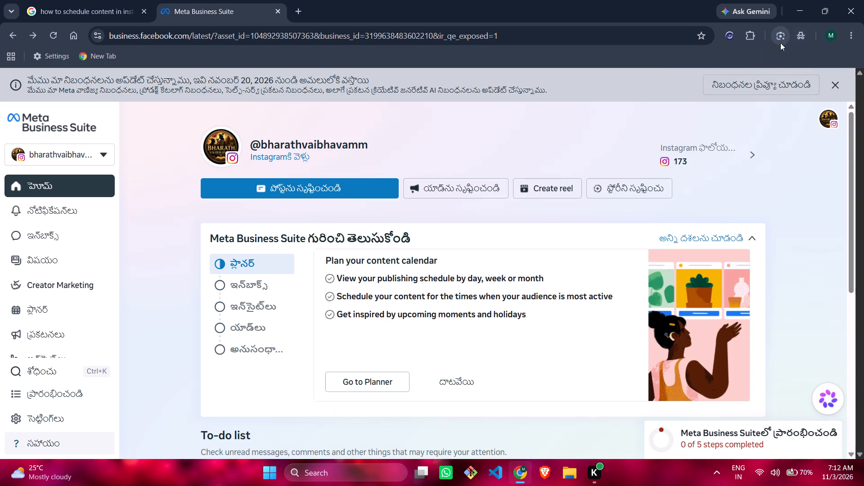
pyautogui.click(856, 38)
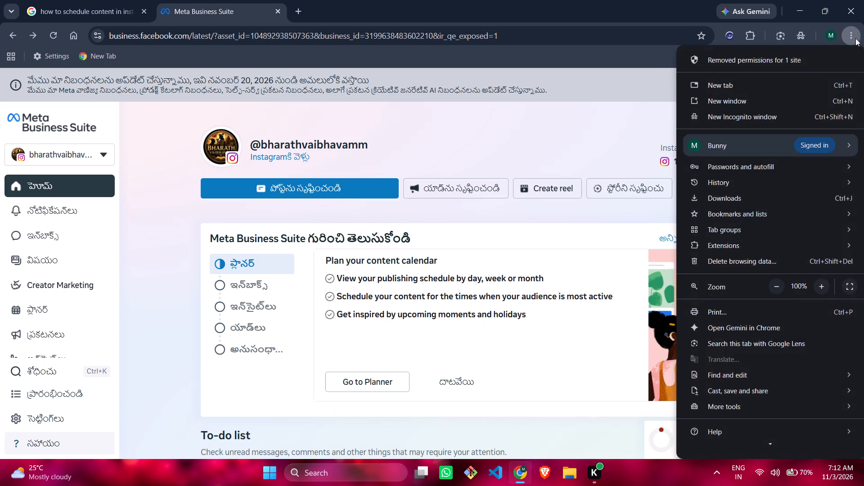
pyautogui.scroll(-3, 738, 223)
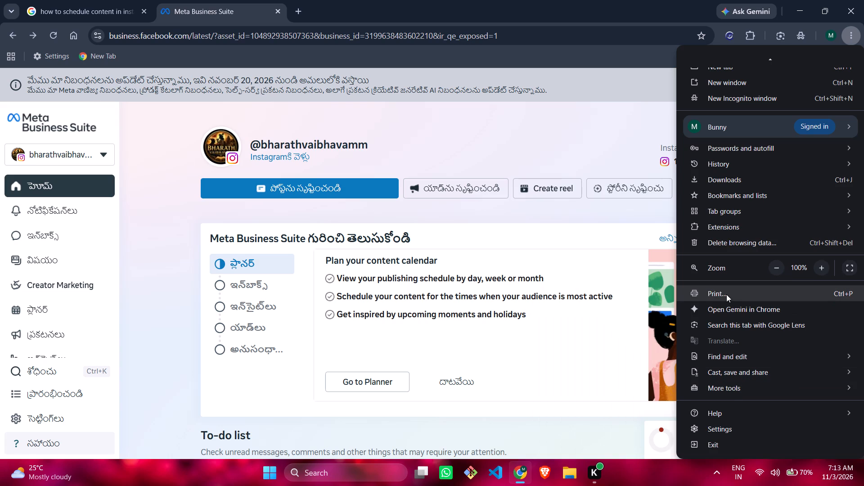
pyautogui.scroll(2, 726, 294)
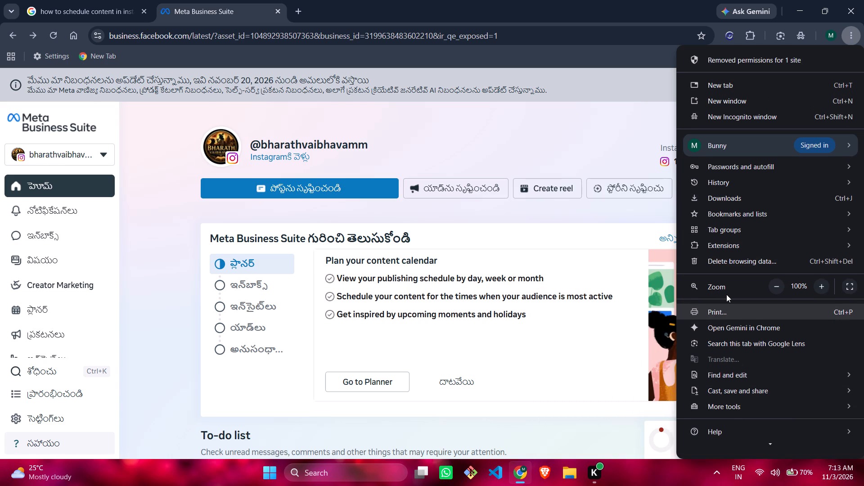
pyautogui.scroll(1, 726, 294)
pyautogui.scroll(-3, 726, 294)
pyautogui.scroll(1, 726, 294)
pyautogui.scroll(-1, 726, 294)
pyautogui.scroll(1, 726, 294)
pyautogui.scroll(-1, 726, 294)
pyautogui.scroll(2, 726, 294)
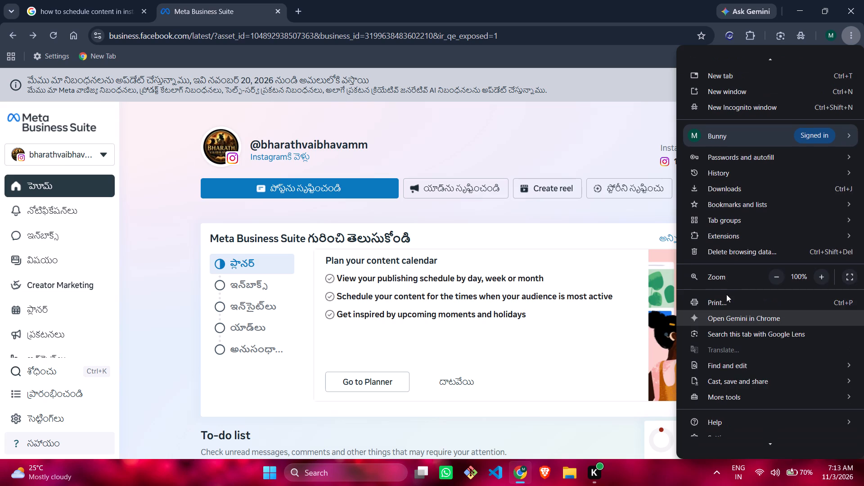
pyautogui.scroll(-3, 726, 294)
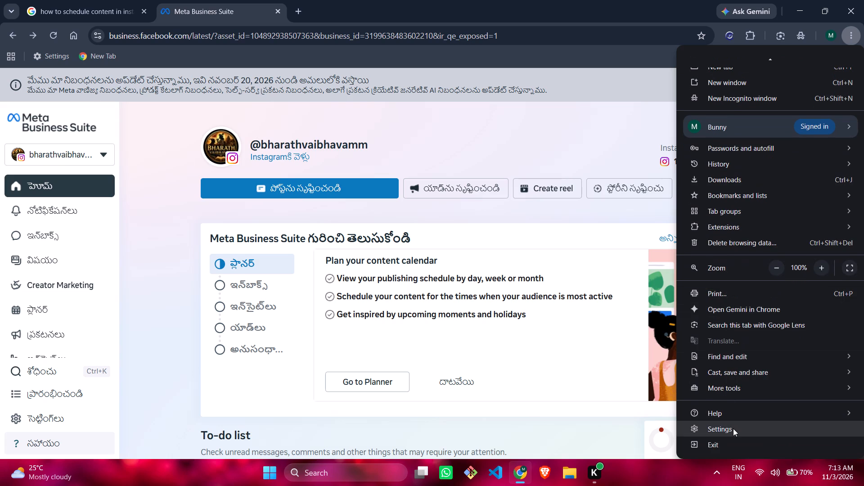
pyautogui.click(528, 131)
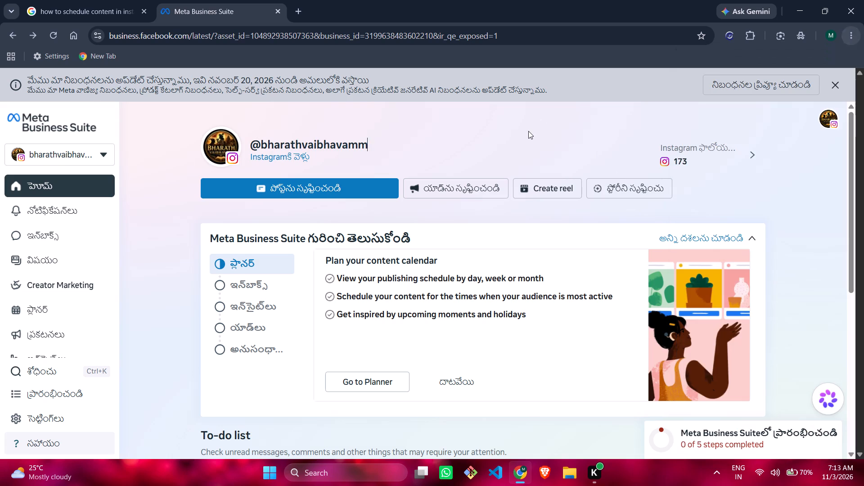
# Turn on Use Google Translate in Chrome's language settings.
pyautogui.click(58, 58)
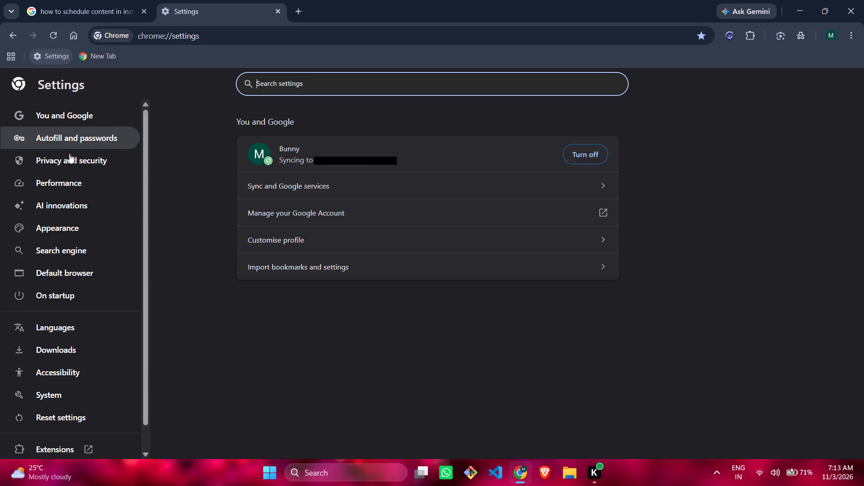
pyautogui.click(68, 205)
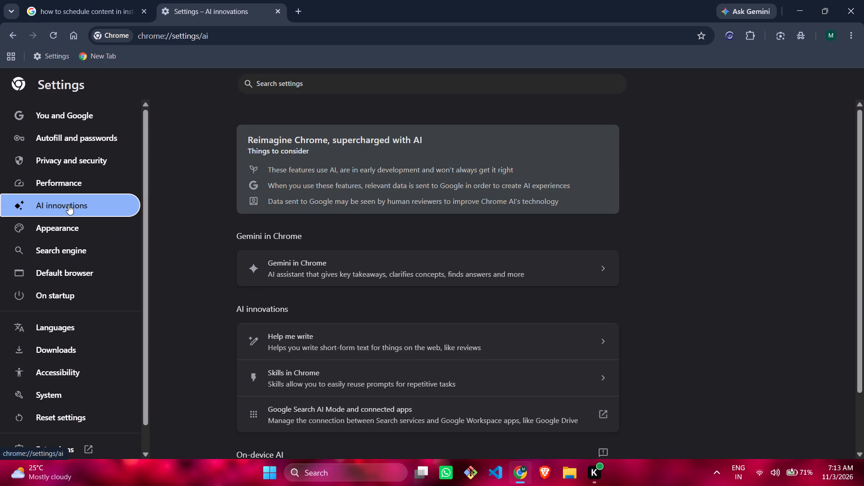
pyautogui.click(45, 322)
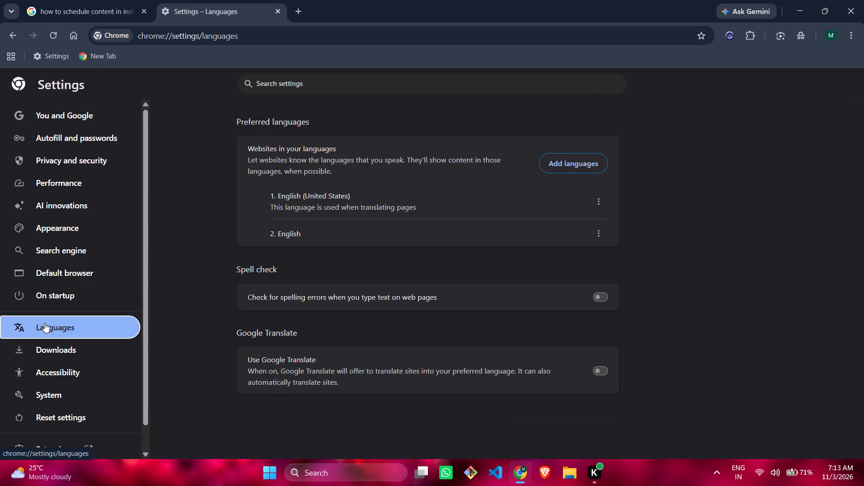
pyautogui.click(608, 370)
# Add Telugu to the languages that Google Translate translates automatically.
pyautogui.scroll(-2, 603, 370)
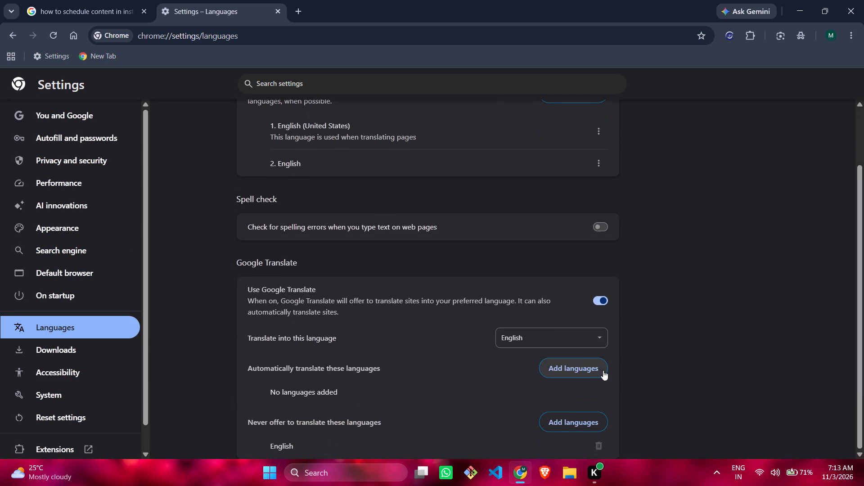
pyautogui.scroll(-3, 603, 370)
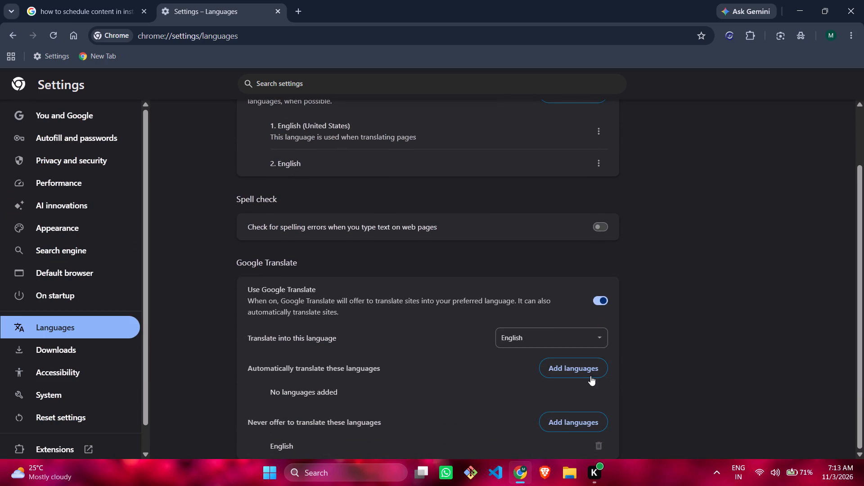
pyautogui.click(590, 375)
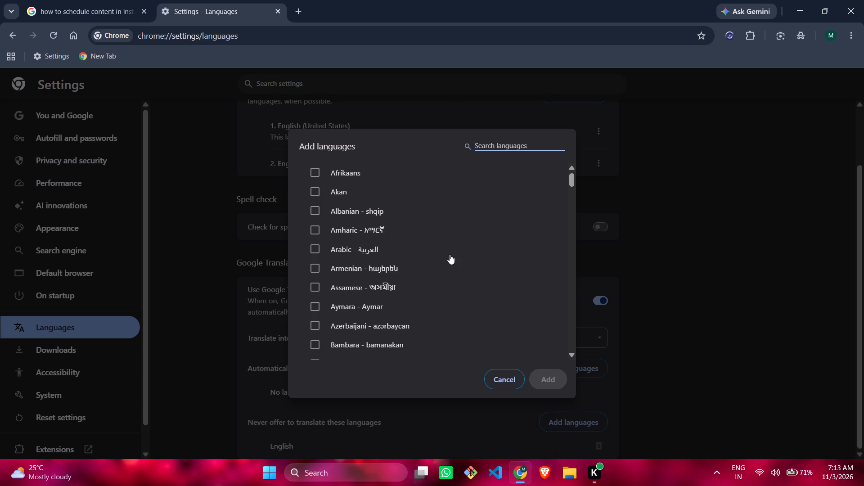
pyautogui.write('te')
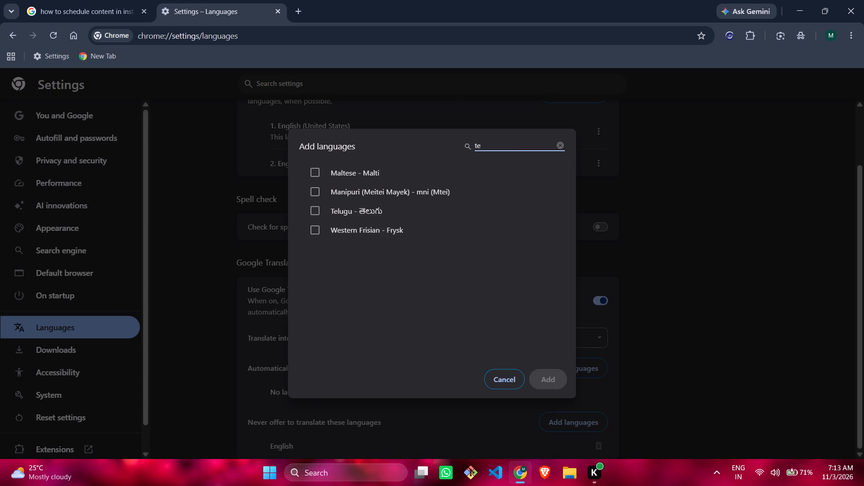
pyautogui.click(314, 214)
pyautogui.click(554, 380)
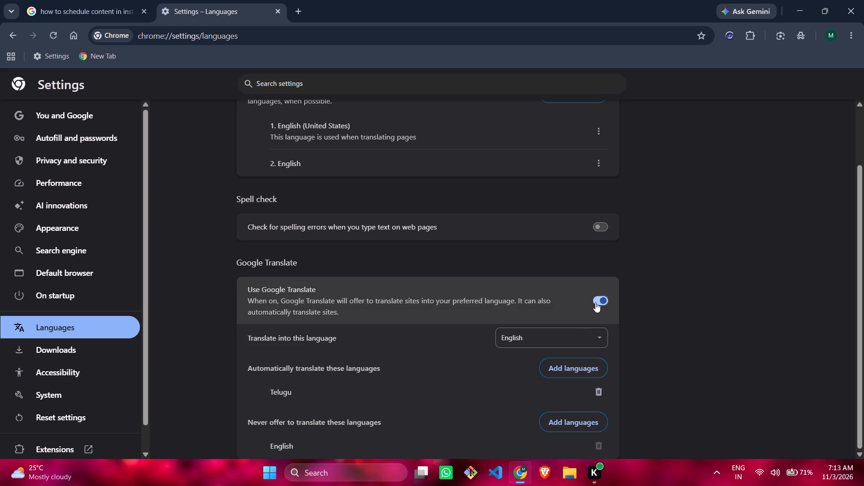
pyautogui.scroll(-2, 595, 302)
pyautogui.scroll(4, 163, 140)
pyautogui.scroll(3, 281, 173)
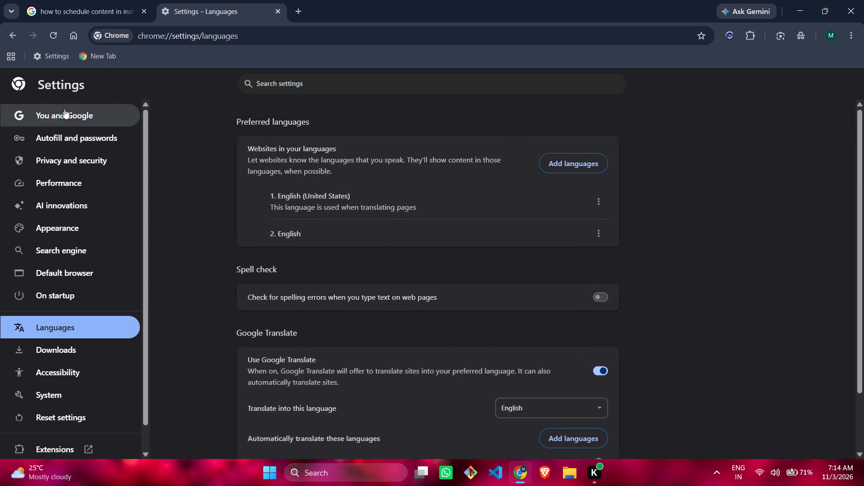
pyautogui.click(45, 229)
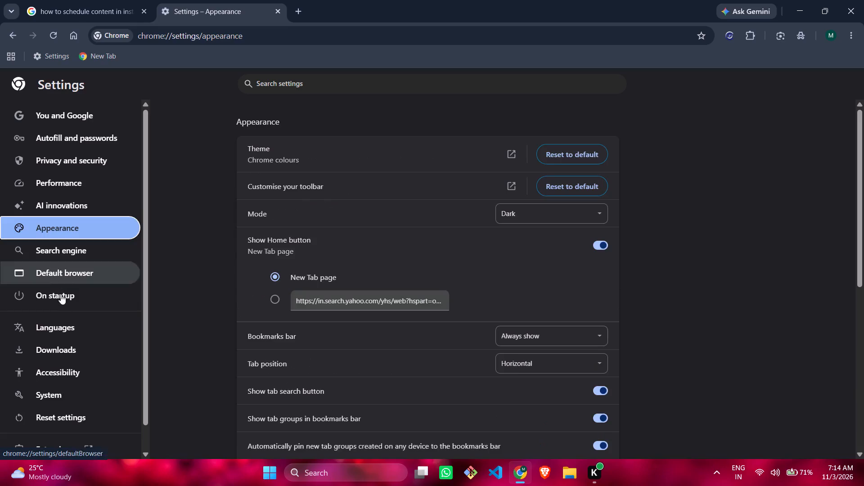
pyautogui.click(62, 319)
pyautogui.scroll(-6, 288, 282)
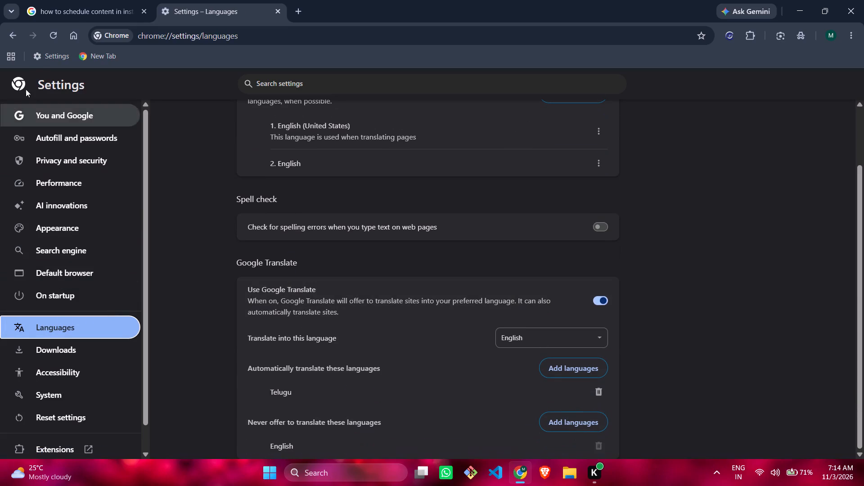
# Go back from settings to Meta Business Suite and dismiss the translation popup and the terms-update notice.
pyautogui.click(11, 38)
pyautogui.click(8, 39)
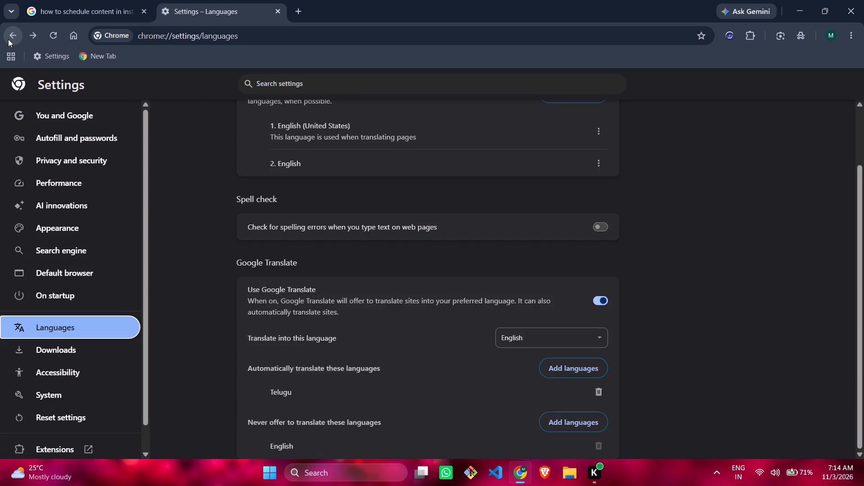
pyautogui.click(8, 39)
pyautogui.click(8, 39)
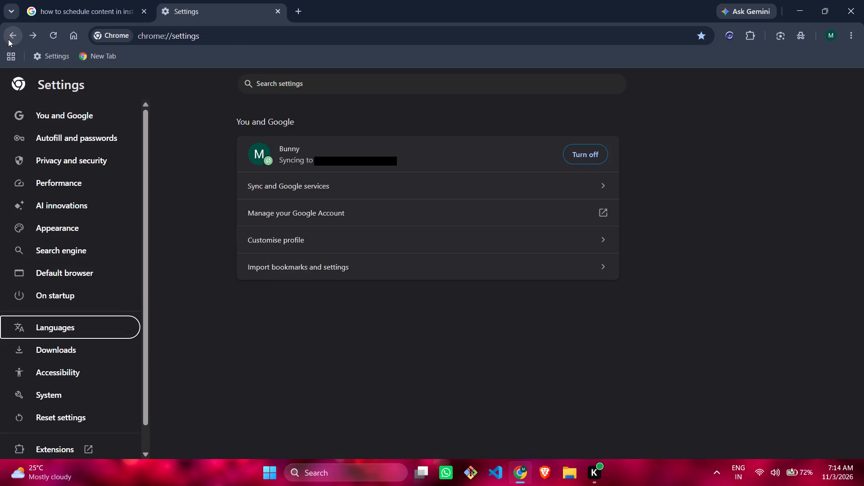
pyautogui.click(8, 39)
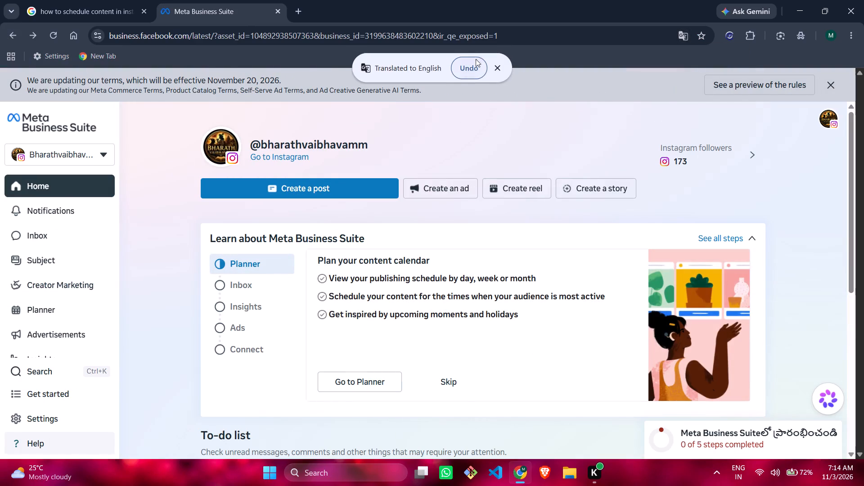
pyautogui.click(497, 69)
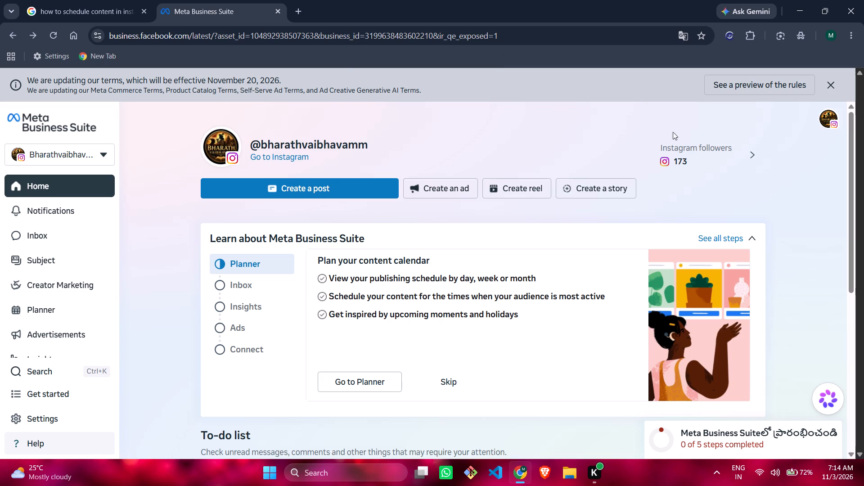
pyautogui.click(835, 85)
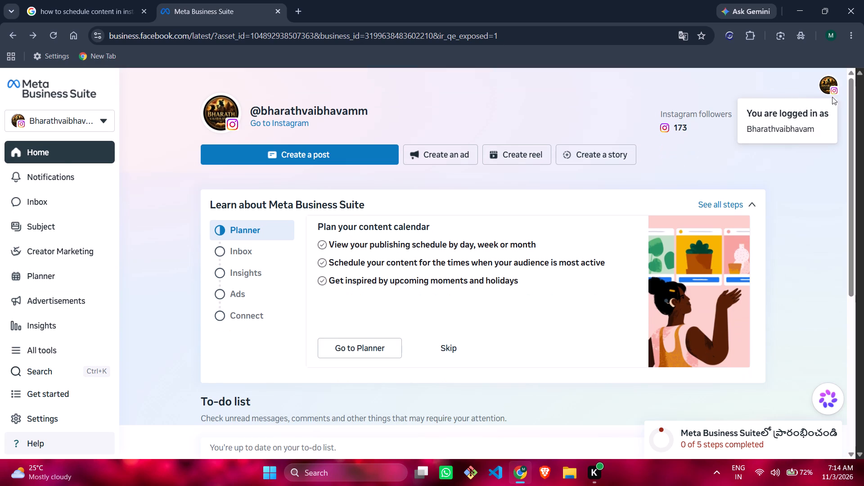
# Open the setup steps from the Business Suite home page, go to Planner, and dismiss the bulk reel upload tip.
pyautogui.click(234, 247)
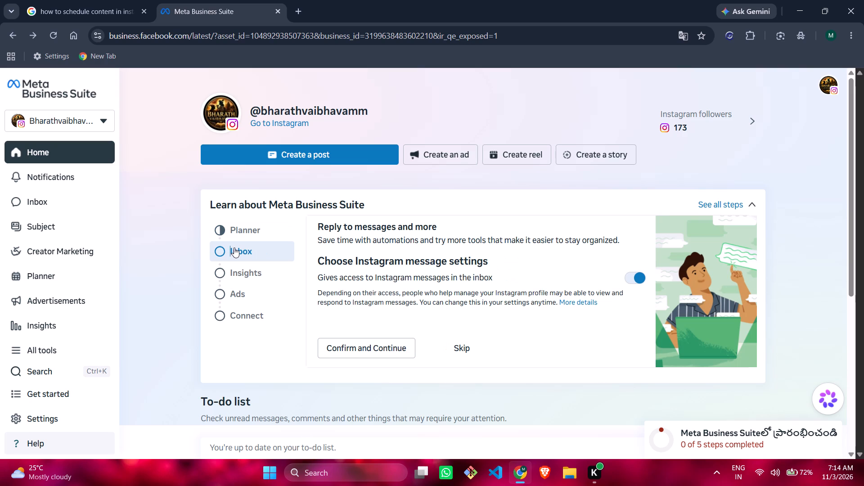
pyautogui.scroll(-1, 234, 247)
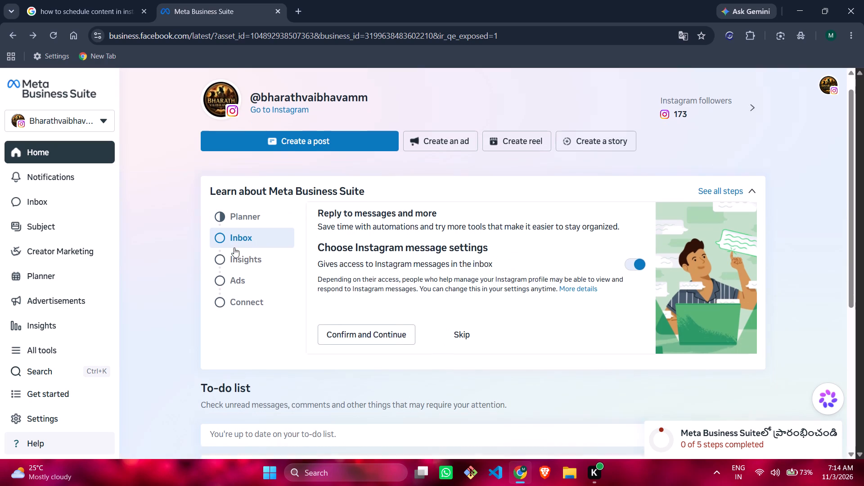
pyautogui.scroll(-2, 234, 247)
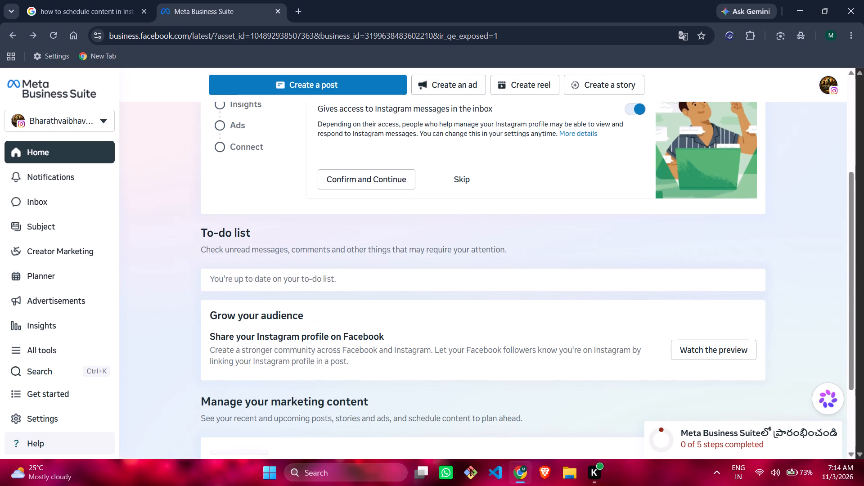
pyautogui.scroll(-2, 234, 247)
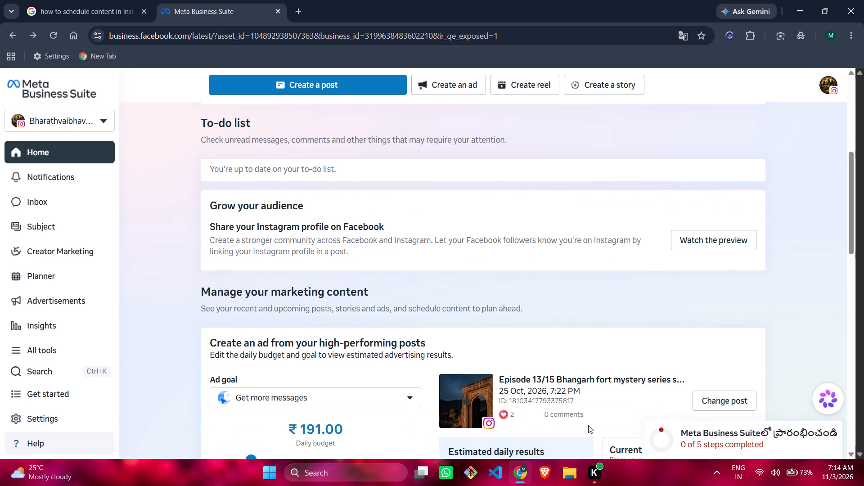
pyautogui.click(702, 430)
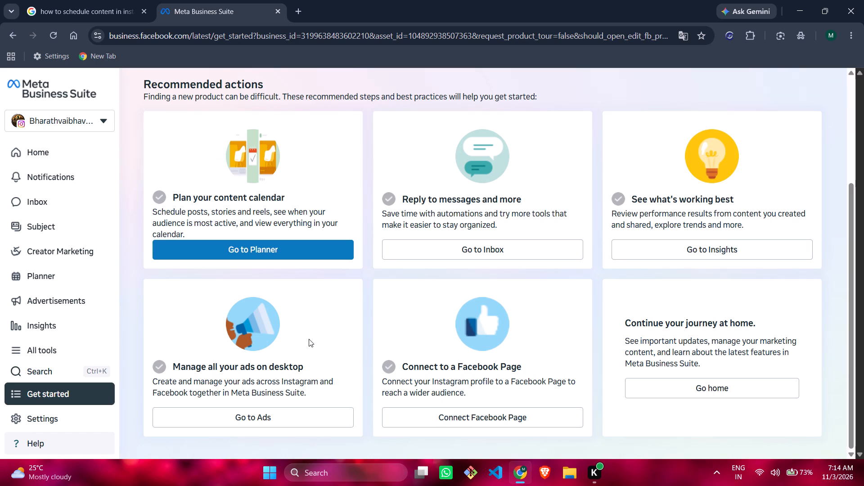
pyautogui.click(322, 250)
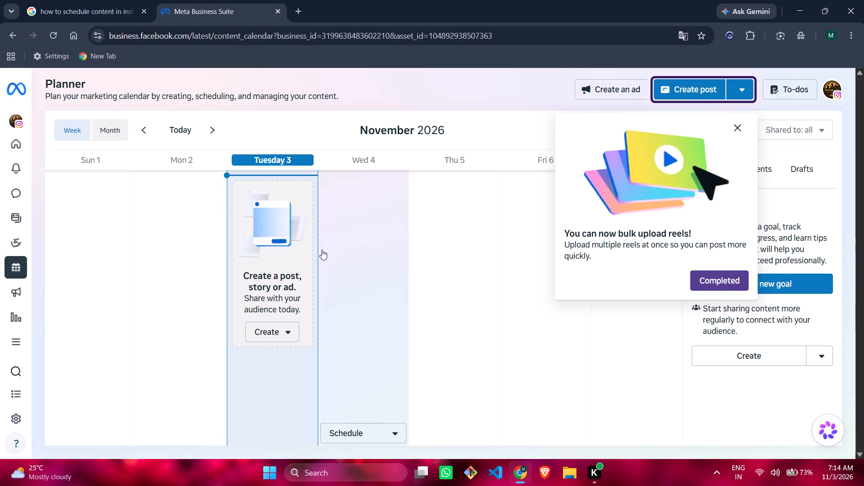
pyautogui.click(723, 276)
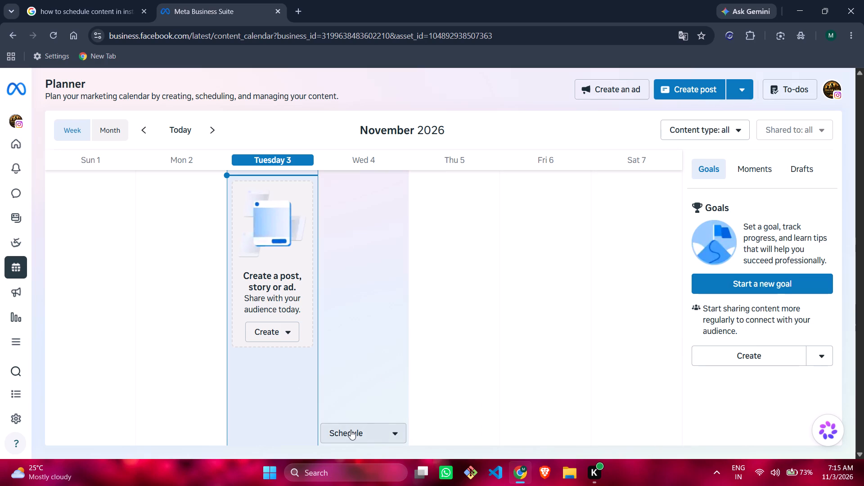
# Start creating a reel from the Tuesday 3 entry in the Planner calendar.
pyautogui.click(282, 327)
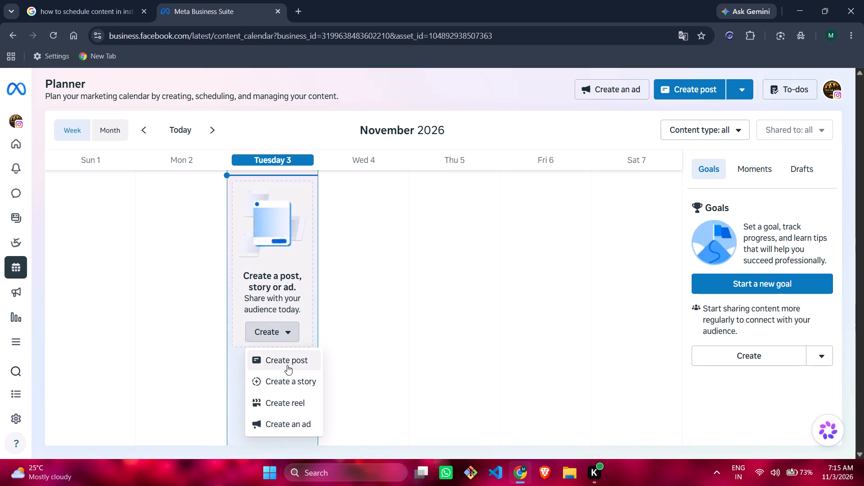
pyautogui.click(292, 399)
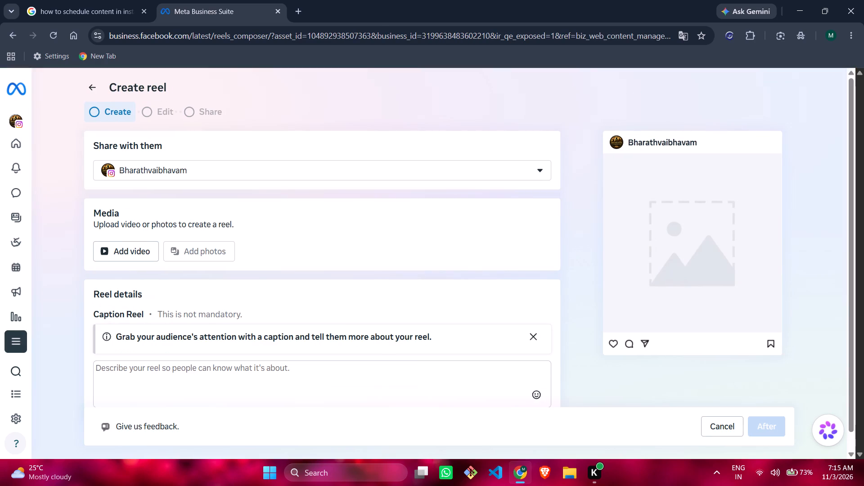
# Add the video episode14 to the reel from the Final_videos folder inside eternal's bhangarh_fort folder.
pyautogui.click(143, 261)
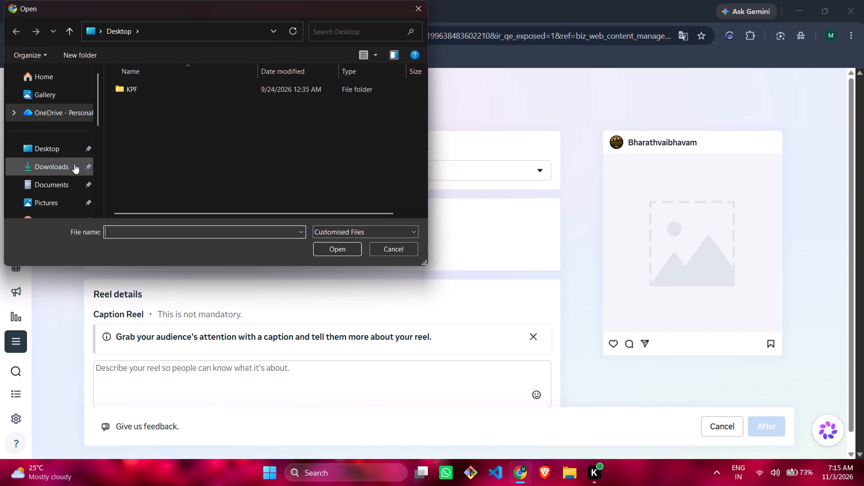
pyautogui.scroll(-2, 74, 164)
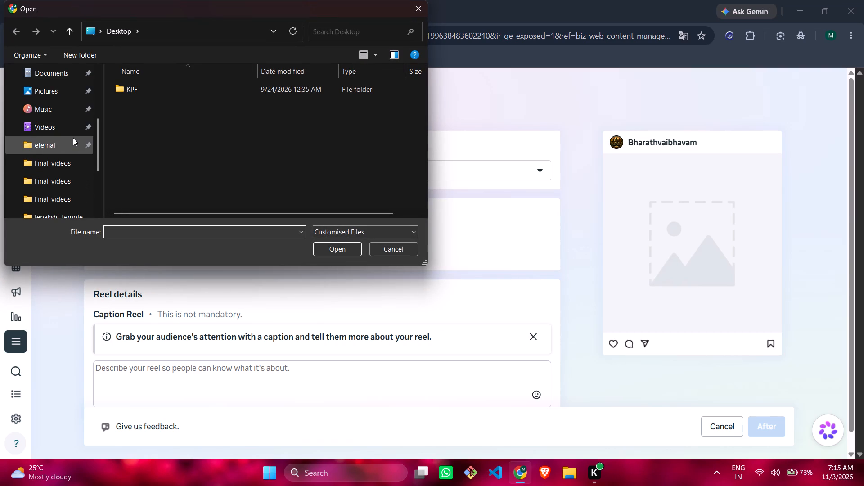
pyautogui.click(72, 145)
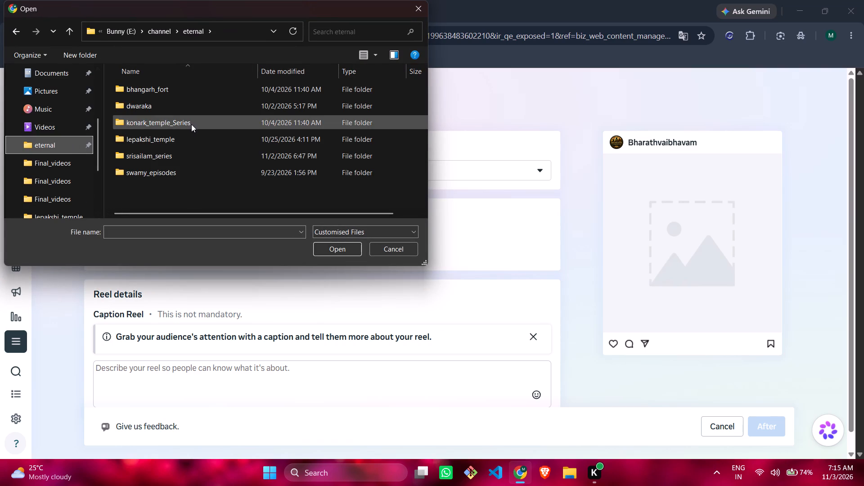
pyautogui.doubleClick(192, 93)
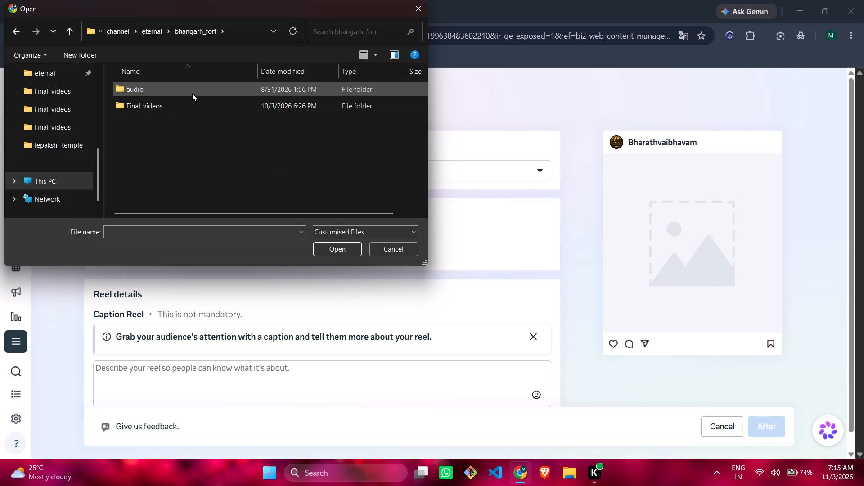
pyautogui.doubleClick(189, 103)
pyautogui.scroll(-6, 193, 113)
pyautogui.scroll(1, 194, 114)
pyautogui.scroll(-1, 194, 114)
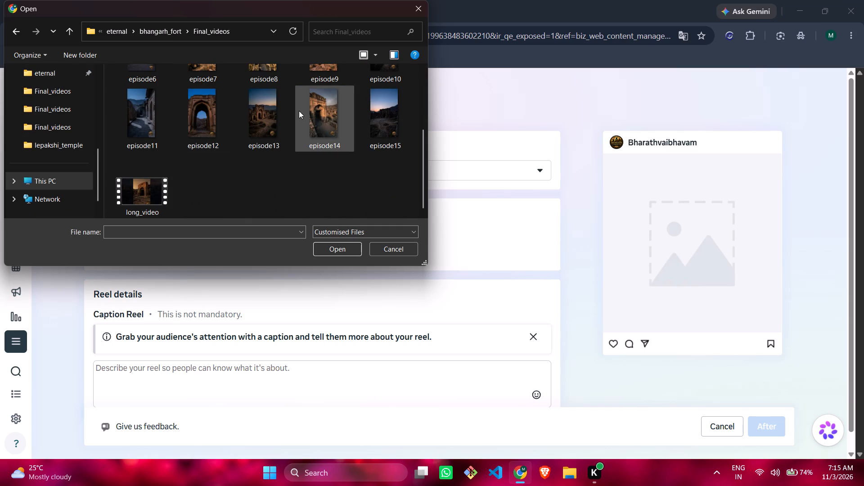
pyautogui.click(299, 111)
pyautogui.click(346, 246)
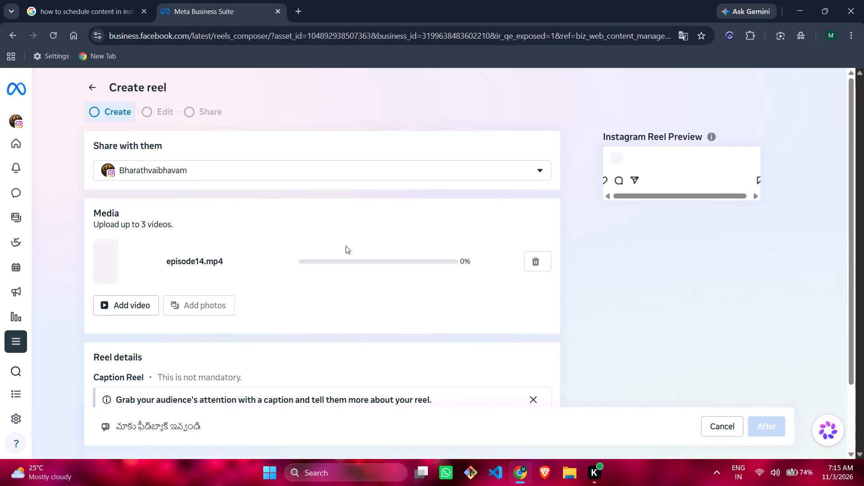
# Write "Bhangarh Fort Mystery Series" as the reel's caption and start a new line below it.
pyautogui.scroll(-2, 337, 246)
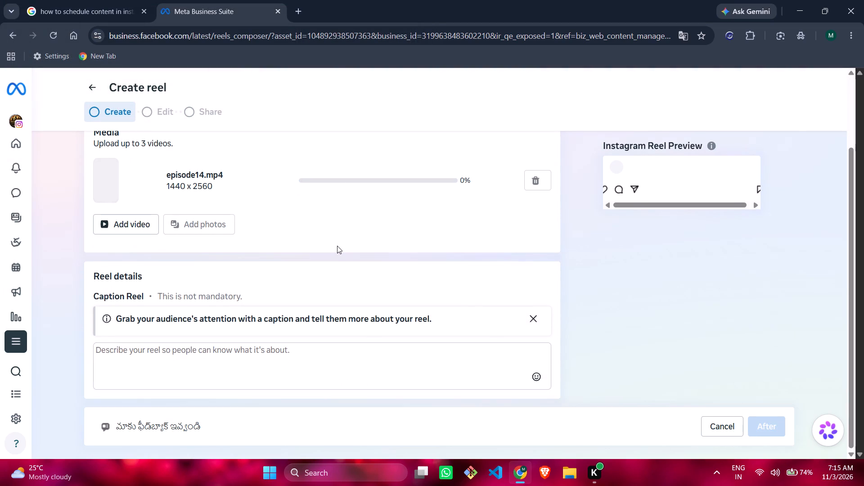
pyautogui.scroll(-1, 337, 246)
pyautogui.click(340, 358)
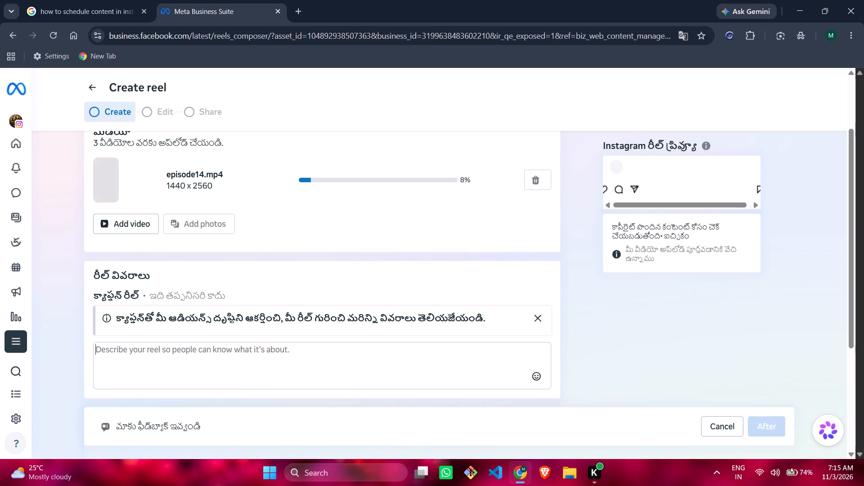
pyautogui.write('Bha')
pyautogui.write('ngarh')
pyautogui.press('space')
pyautogui.write('Fr')
pyautogui.press('BackSpace')
pyautogui.write('ort')
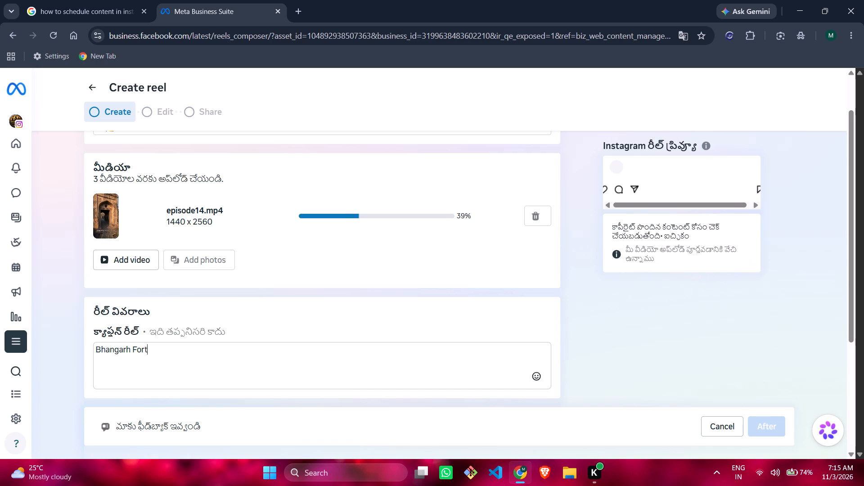
pyautogui.press('space')
pyautogui.write('Mya')
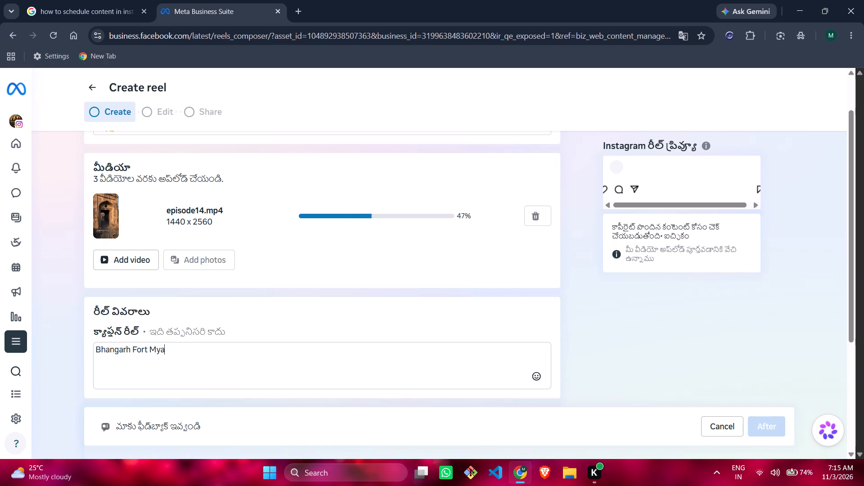
pyautogui.press('BackSpace')
pyautogui.write('ster')
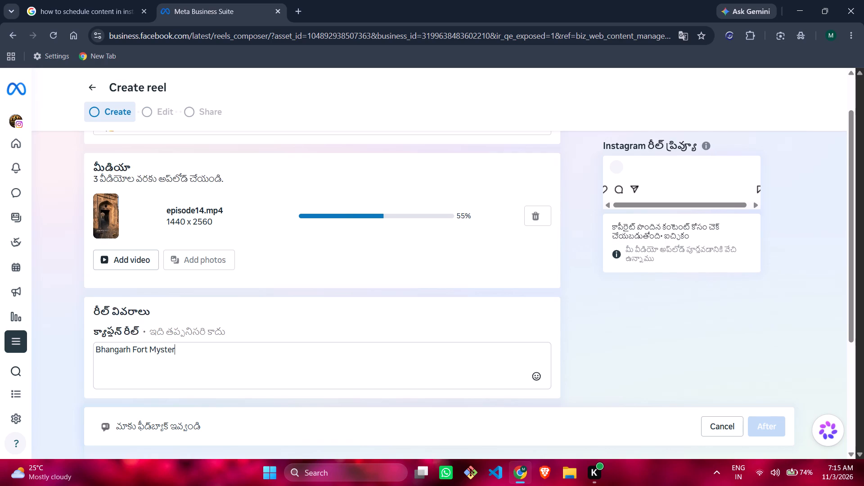
pyautogui.press('y')
pyautogui.press('space')
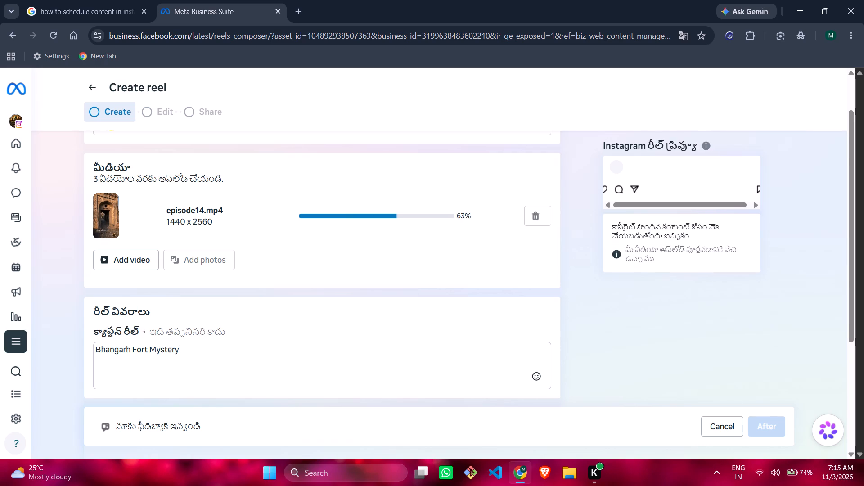
pyautogui.write('Seer')
pyautogui.press('BackSpace')
pyautogui.press('BackSpace')
pyautogui.write('ries')
pyautogui.hotkey('shift', 'Return')
# Add the line "Episode 14/15" above the series title in the caption.
pyautogui.press('Up')
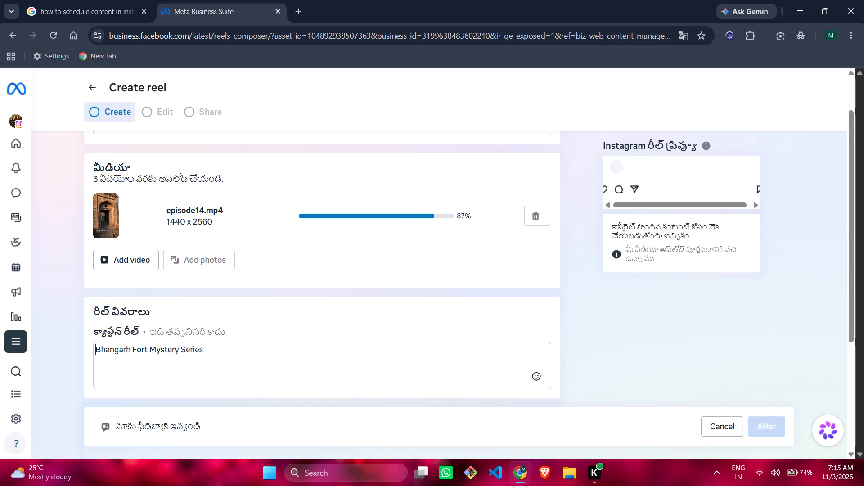
pyautogui.hotkey('shift', 'Return')
pyautogui.press('Up')
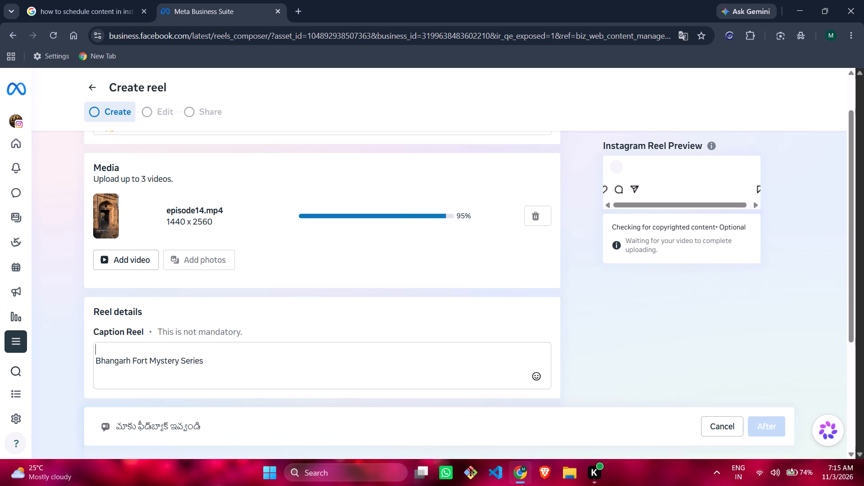
pyautogui.write('Episode')
pyautogui.press('space')
pyautogui.write('14')
pyautogui.write('/15')
# Add "Subscribe channel link in bio for more content" as the caption's last line.
pyautogui.press('Down')
pyautogui.press('Down')
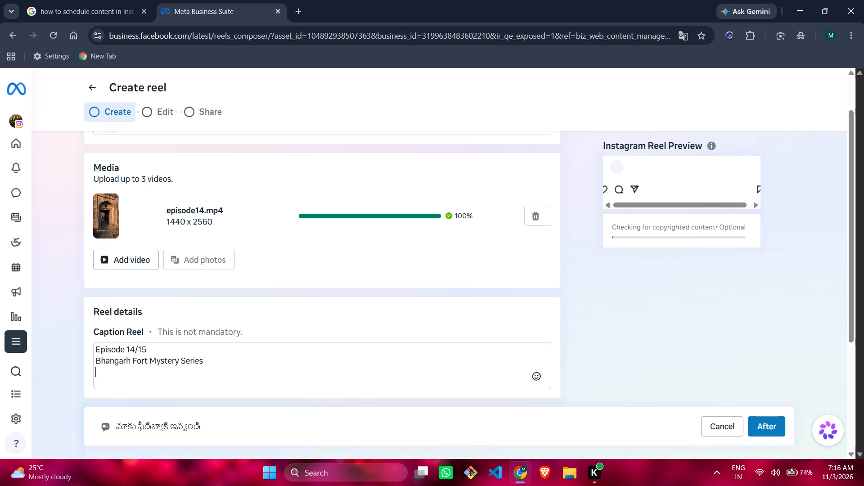
pyautogui.write('Subscribe channel link in bio for more content')
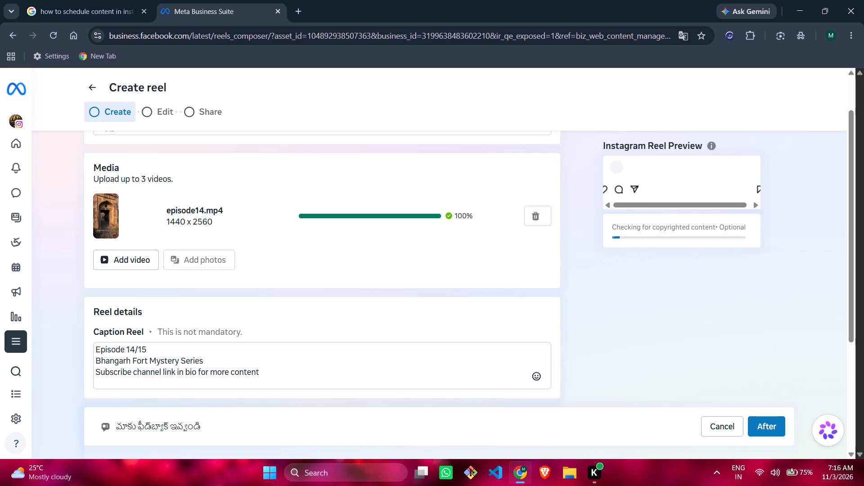
# Look through the whole set of suggested thumbnails for the reel.
pyautogui.scroll(-1, 555, 312)
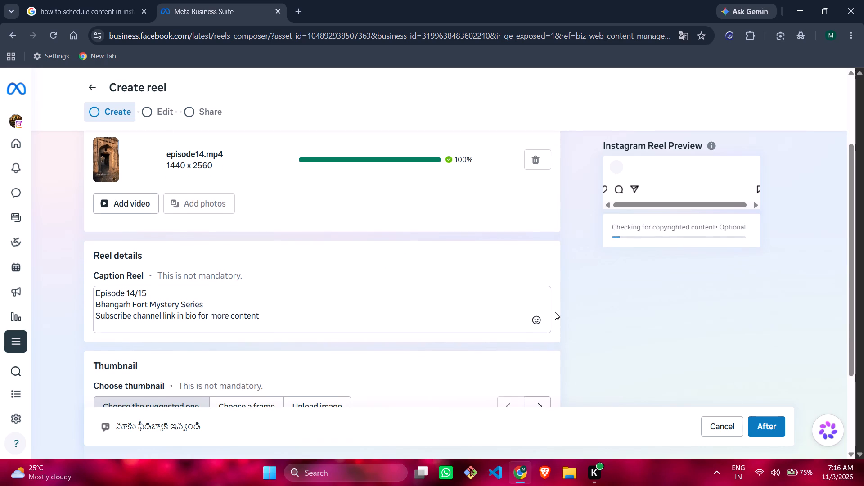
pyautogui.scroll(-3, 555, 312)
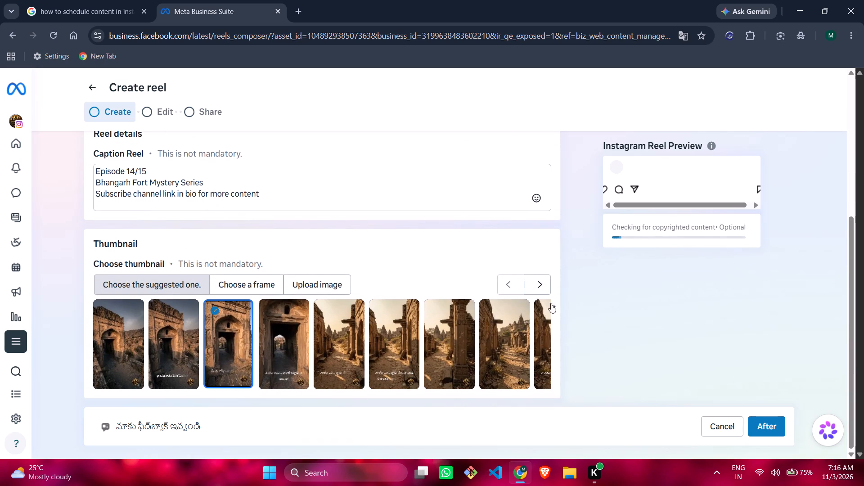
pyautogui.click(546, 288)
pyautogui.doubleClick(546, 288)
pyautogui.tripleClick(546, 288)
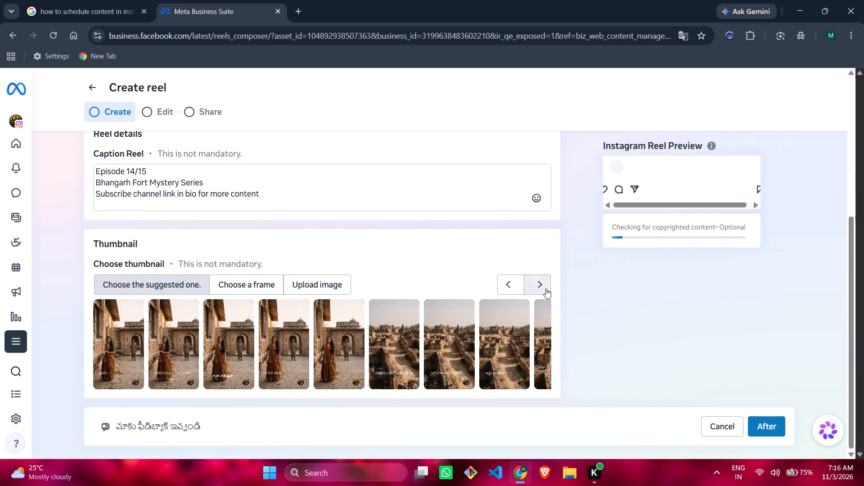
pyautogui.tripleClick(546, 288)
pyautogui.click(546, 288)
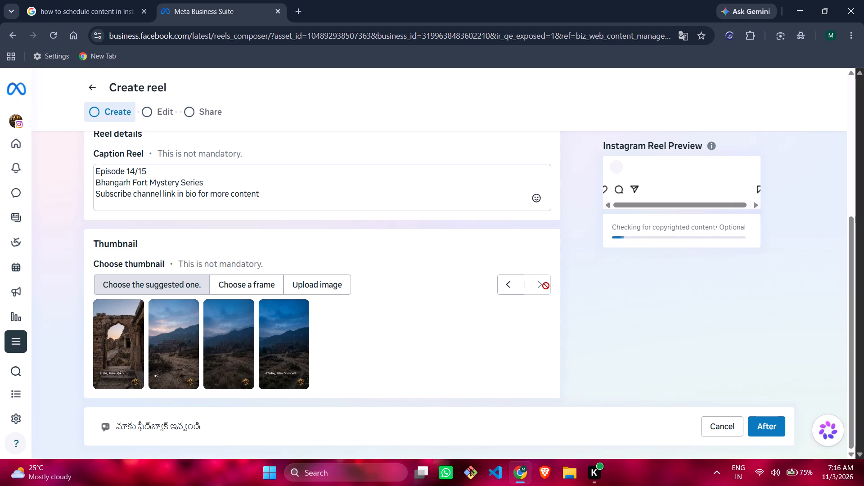
pyautogui.click(542, 288)
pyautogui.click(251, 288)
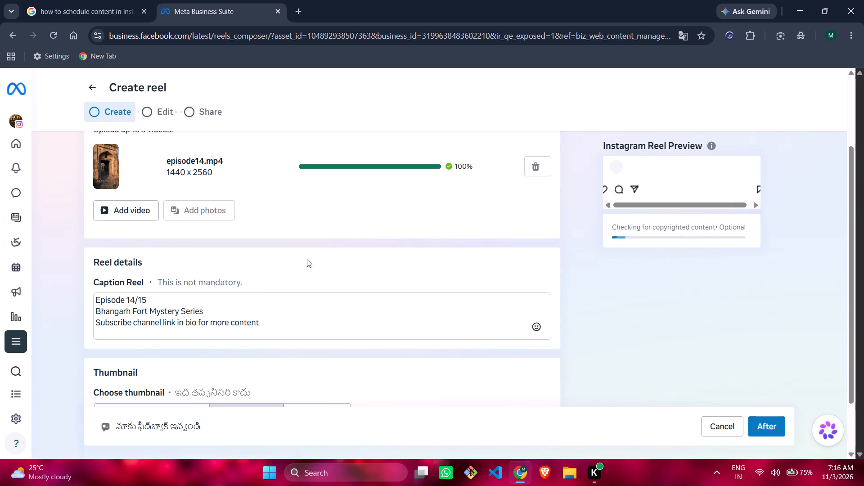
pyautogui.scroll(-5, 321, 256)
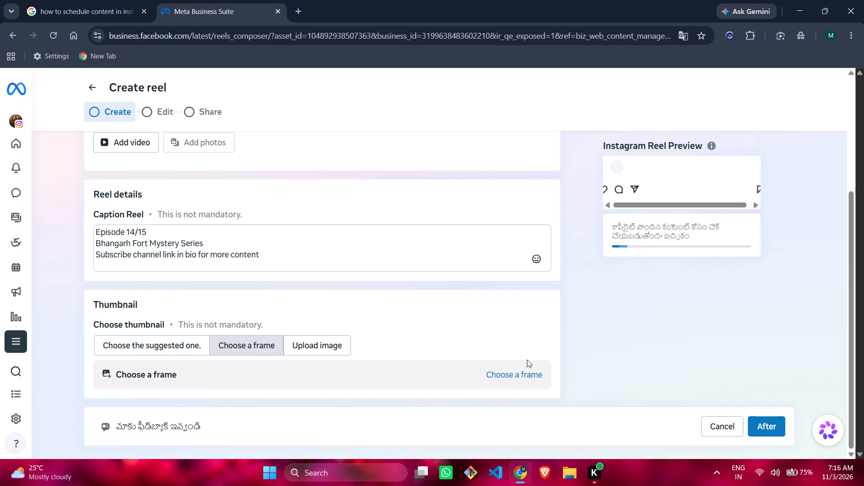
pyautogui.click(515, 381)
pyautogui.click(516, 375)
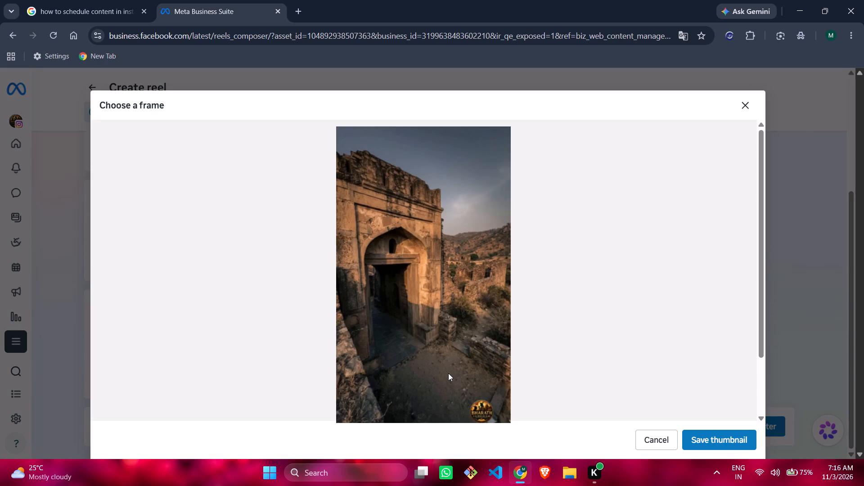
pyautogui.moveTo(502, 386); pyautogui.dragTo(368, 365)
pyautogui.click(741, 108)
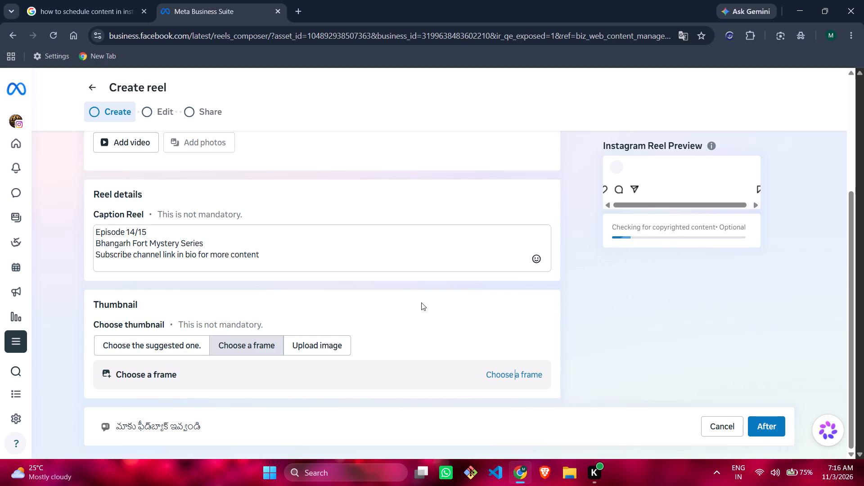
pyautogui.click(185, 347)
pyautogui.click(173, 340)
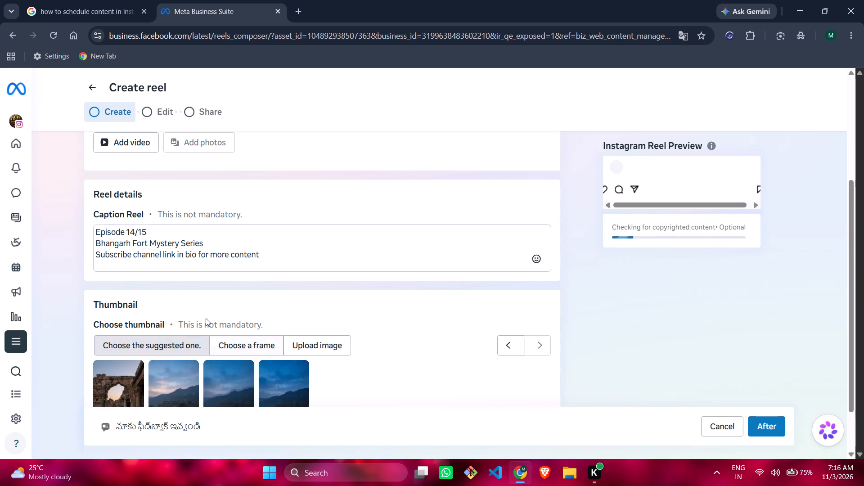
# Browse the suggested thumbnails again and select the first one showing the woman in the fort courtyard.
pyautogui.scroll(-3, 288, 281)
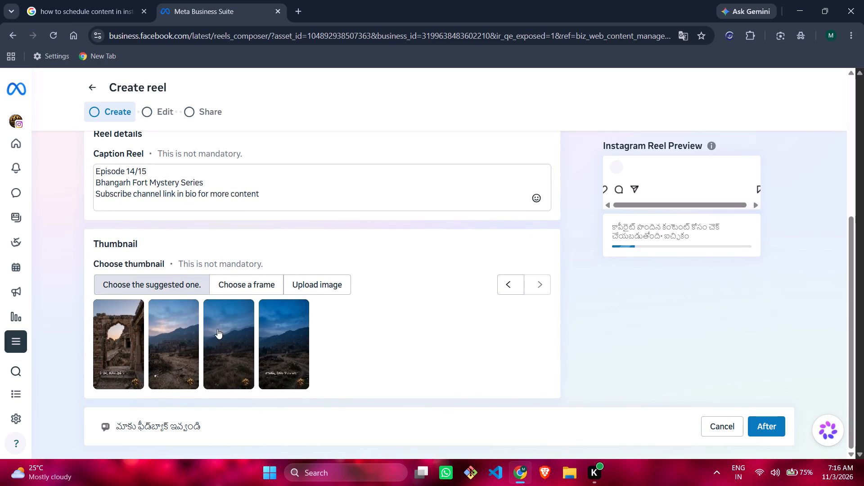
pyautogui.click(515, 289)
pyautogui.click(515, 289)
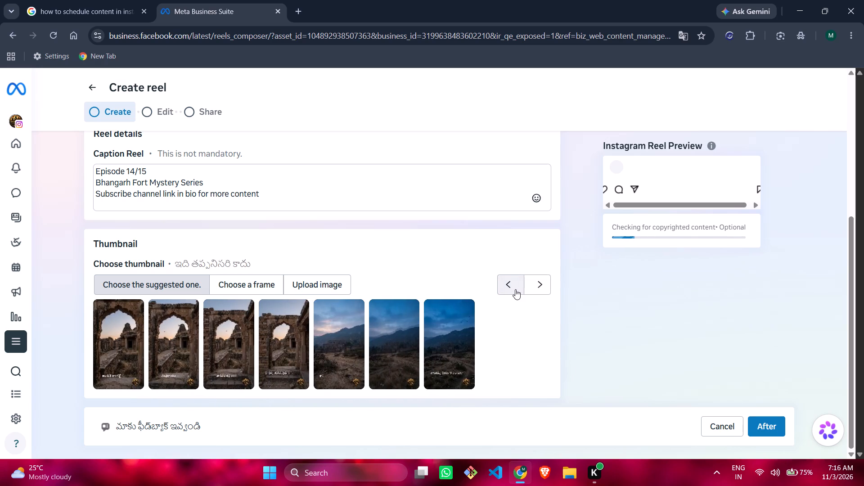
pyautogui.click(515, 289)
pyautogui.tripleClick(515, 289)
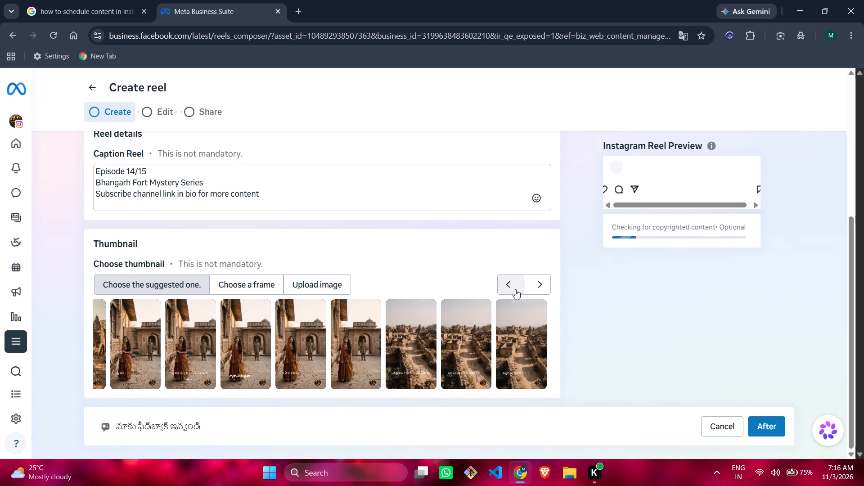
pyautogui.click(515, 289)
pyautogui.click(515, 289)
pyautogui.tripleClick(515, 289)
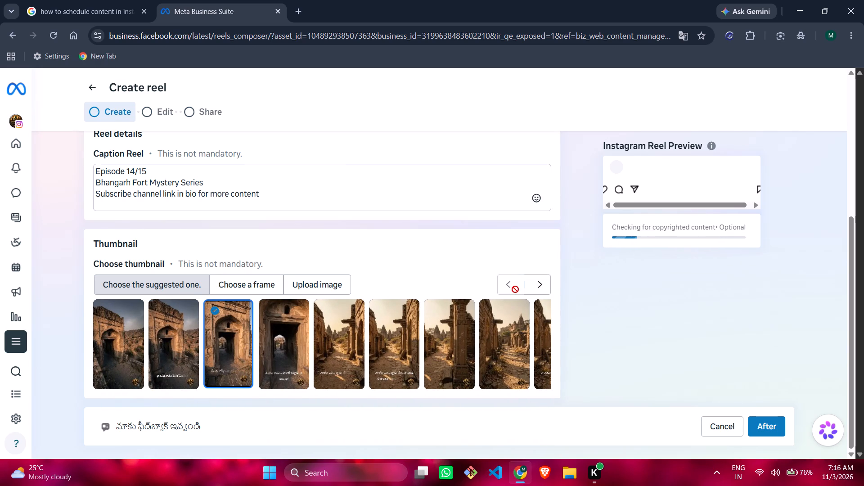
pyautogui.click(539, 286)
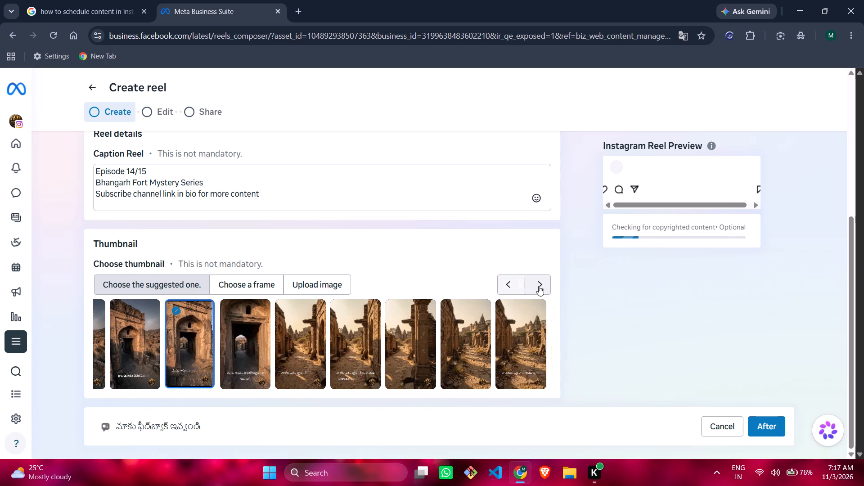
pyautogui.click(539, 286)
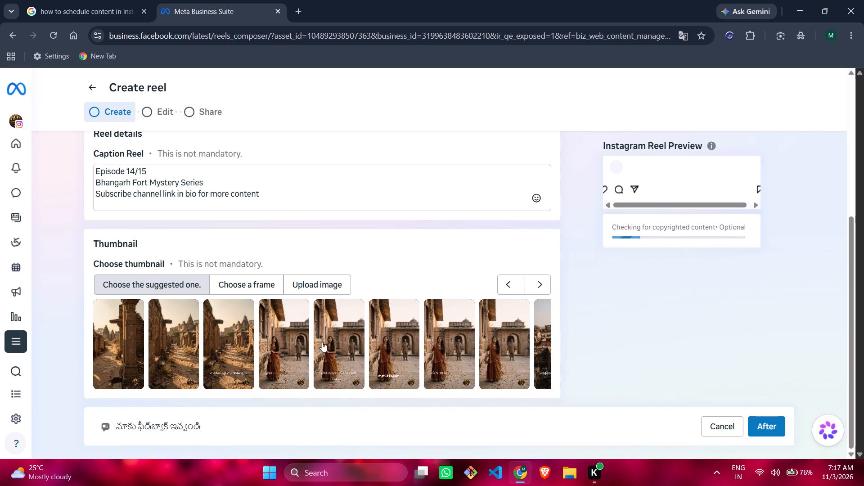
pyautogui.click(303, 348)
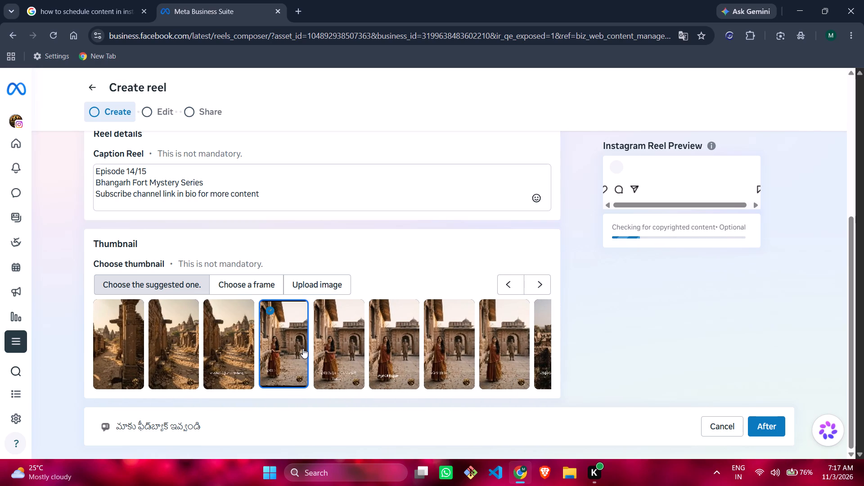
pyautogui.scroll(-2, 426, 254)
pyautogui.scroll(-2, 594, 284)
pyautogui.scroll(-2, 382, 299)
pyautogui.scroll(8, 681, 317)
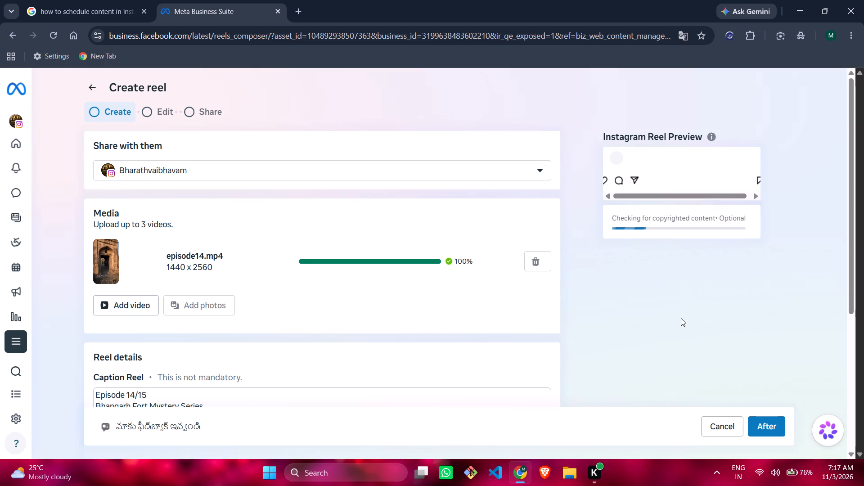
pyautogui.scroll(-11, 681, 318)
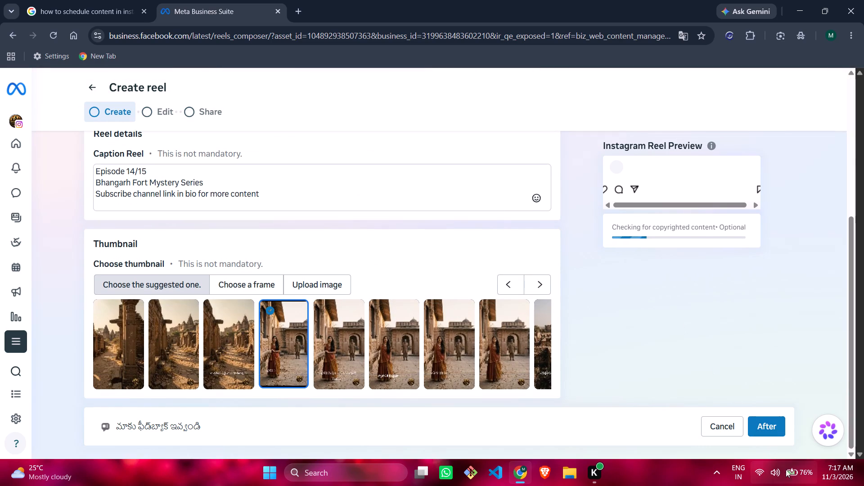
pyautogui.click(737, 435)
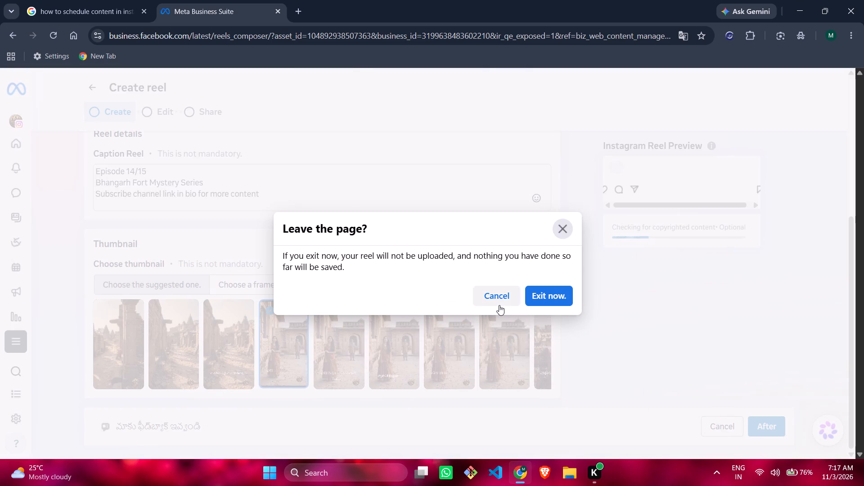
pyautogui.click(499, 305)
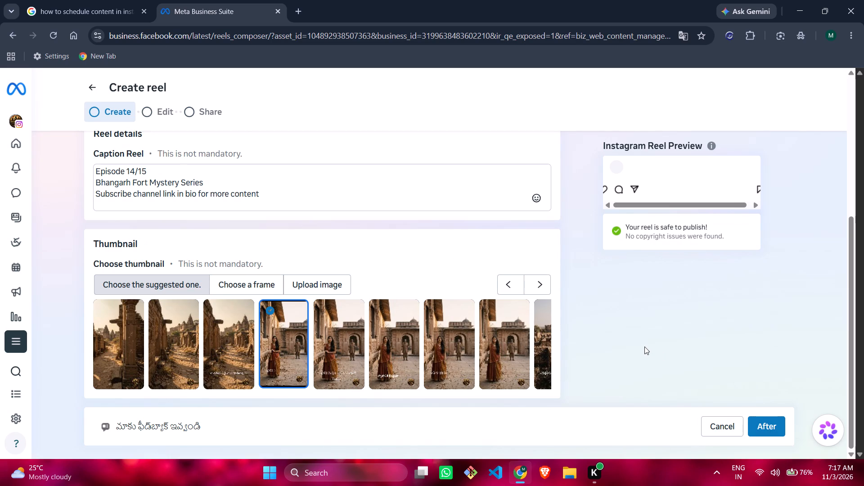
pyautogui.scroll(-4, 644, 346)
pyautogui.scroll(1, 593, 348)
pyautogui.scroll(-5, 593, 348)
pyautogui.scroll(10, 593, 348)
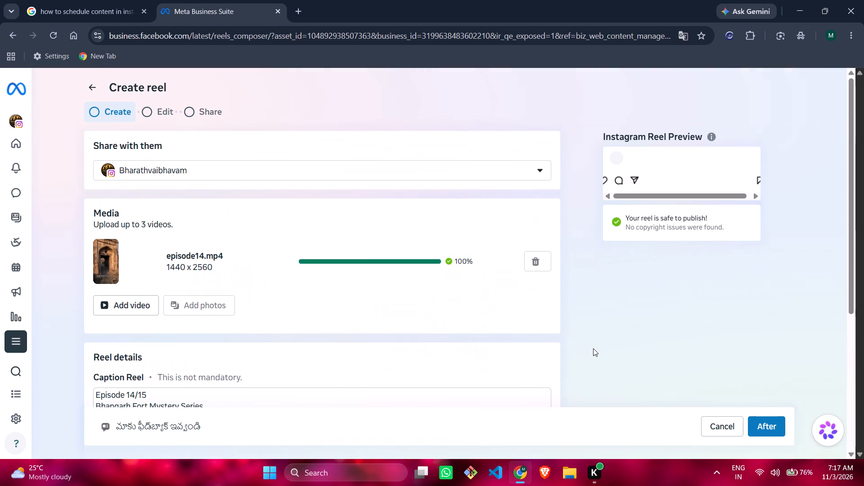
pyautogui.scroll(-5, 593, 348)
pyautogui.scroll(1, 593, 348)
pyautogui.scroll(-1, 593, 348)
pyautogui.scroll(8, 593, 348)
# Move the episode 14 reel to the Share stage and choose to schedule it instead of sharing it now.
pyautogui.click(191, 110)
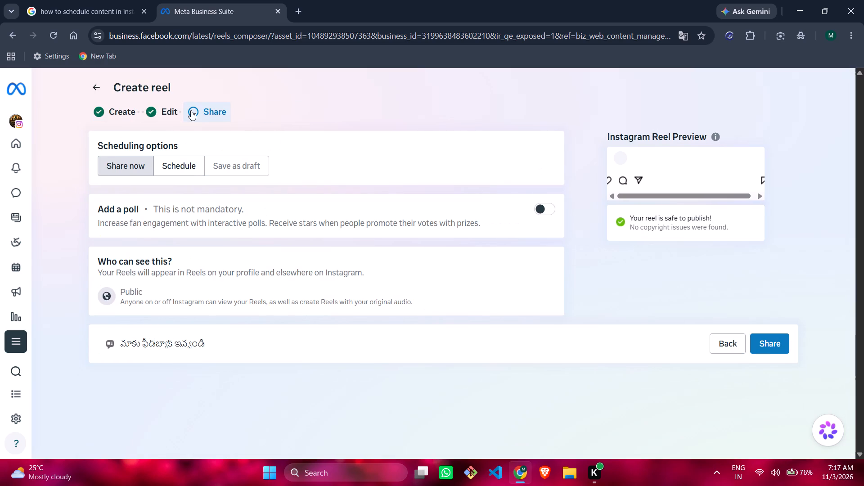
pyautogui.click(189, 162)
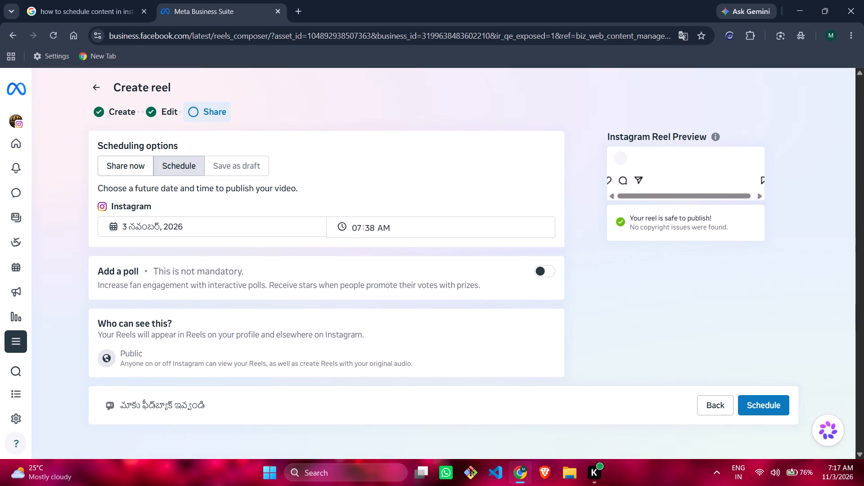
# Set the episode 14 reel's publishing time to 5:30 PM and schedule it.
pyautogui.click(400, 225)
pyautogui.click(375, 233)
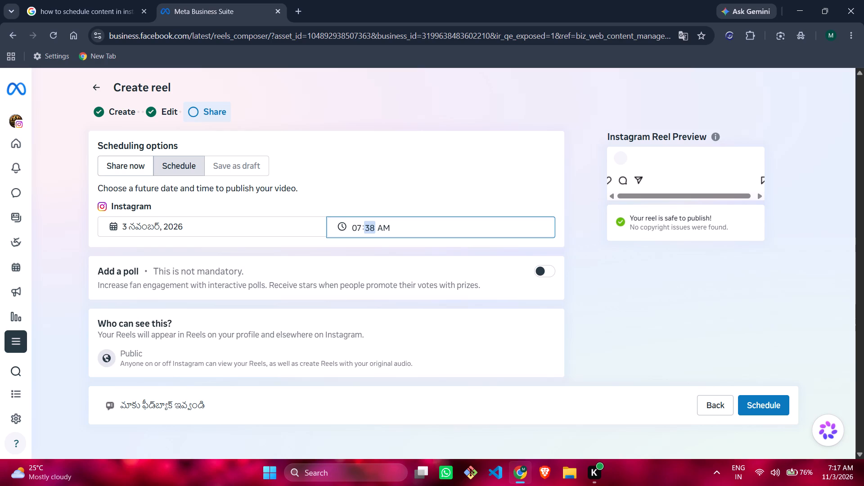
pyautogui.click(384, 225)
pyautogui.press('Down')
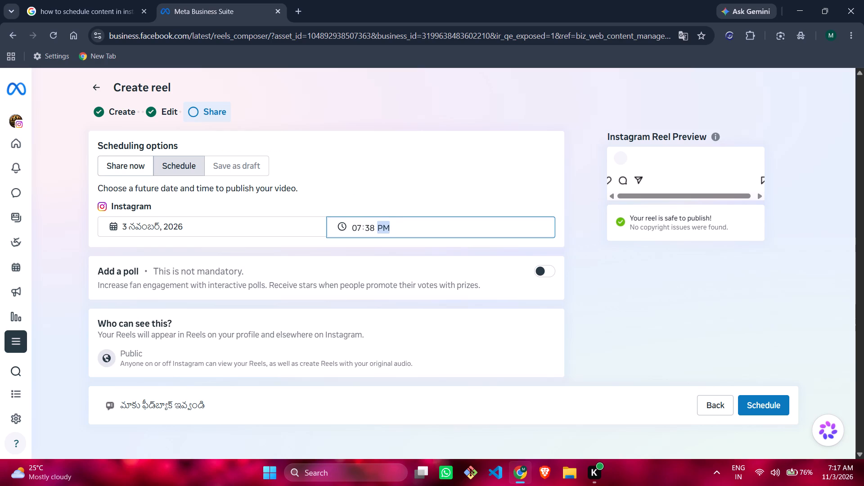
pyautogui.click(372, 230)
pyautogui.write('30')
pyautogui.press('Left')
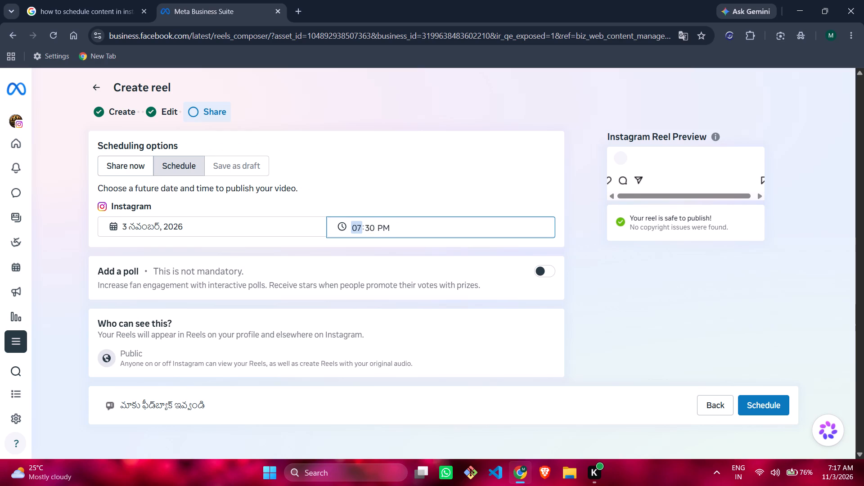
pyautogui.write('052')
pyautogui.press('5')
pyautogui.click(764, 412)
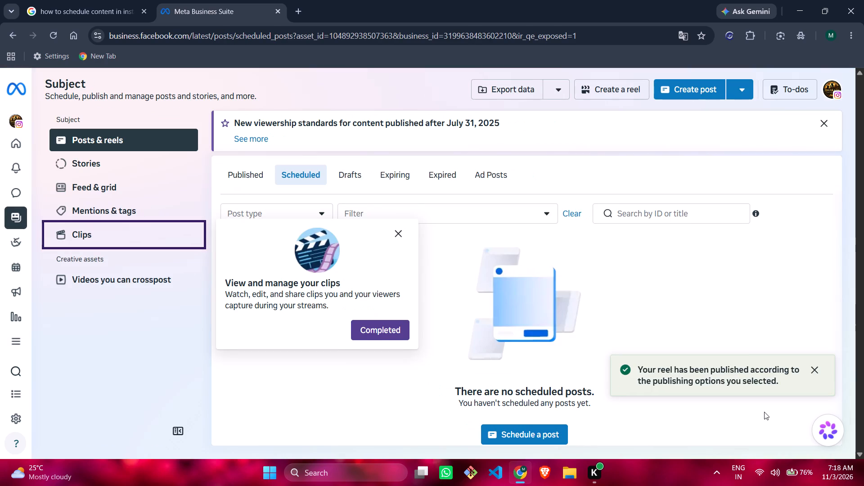
# Dismiss the introduction to managing clips and open the Planner calendar.
pyautogui.click(391, 336)
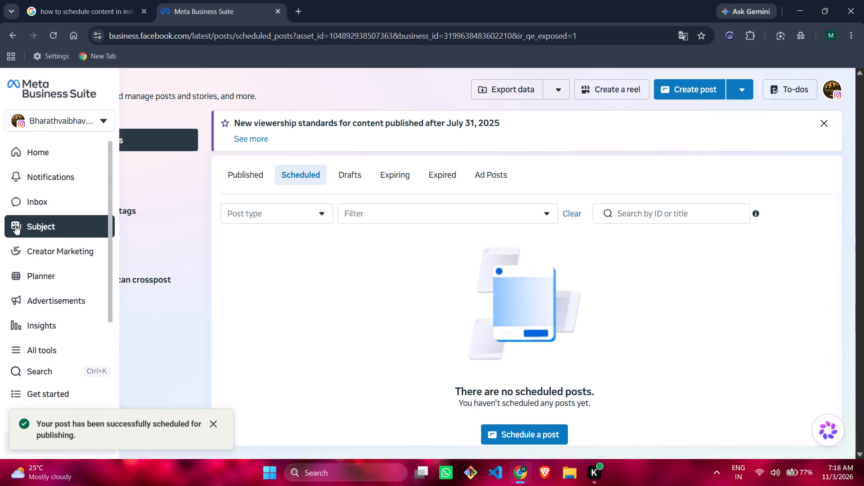
pyautogui.click(48, 277)
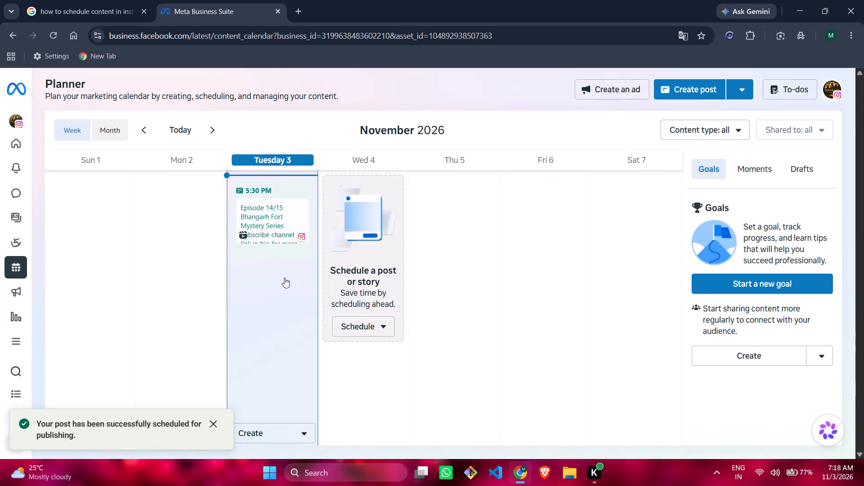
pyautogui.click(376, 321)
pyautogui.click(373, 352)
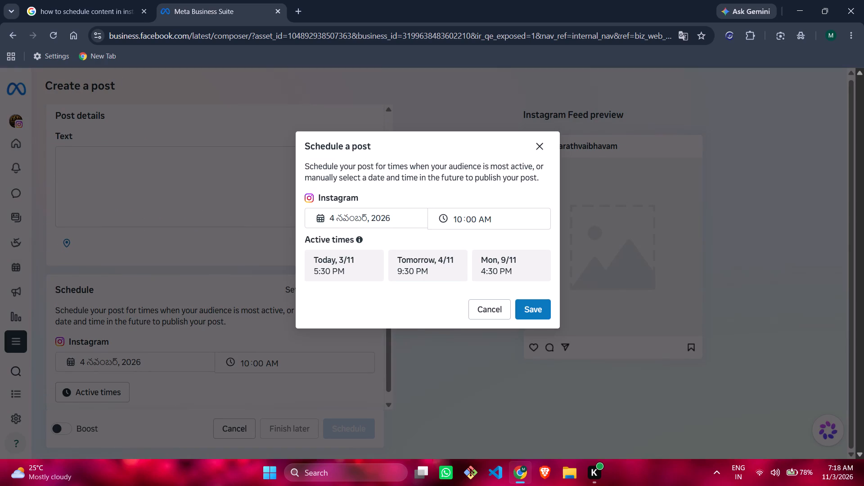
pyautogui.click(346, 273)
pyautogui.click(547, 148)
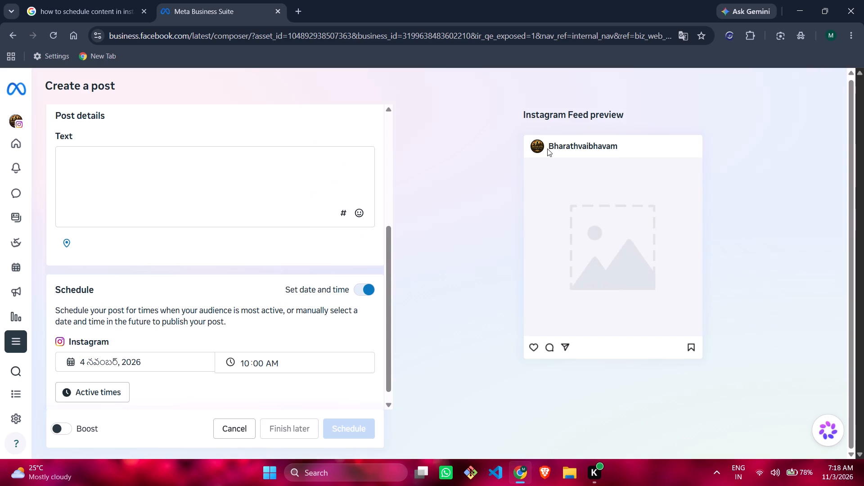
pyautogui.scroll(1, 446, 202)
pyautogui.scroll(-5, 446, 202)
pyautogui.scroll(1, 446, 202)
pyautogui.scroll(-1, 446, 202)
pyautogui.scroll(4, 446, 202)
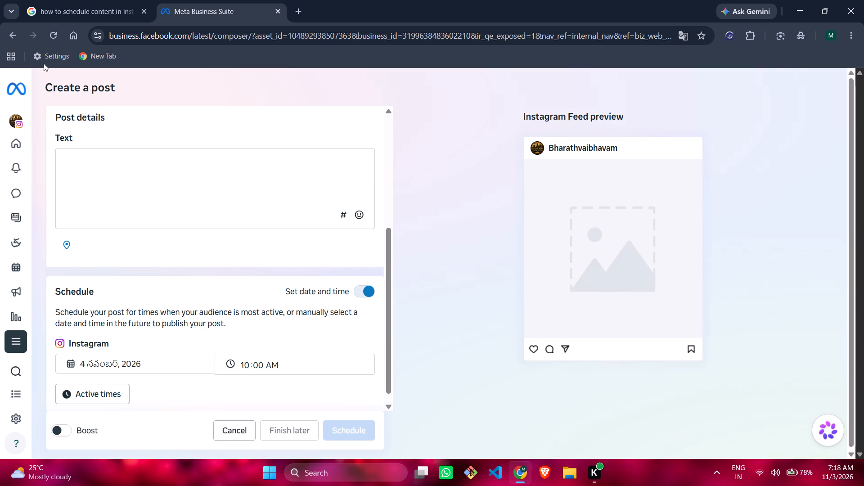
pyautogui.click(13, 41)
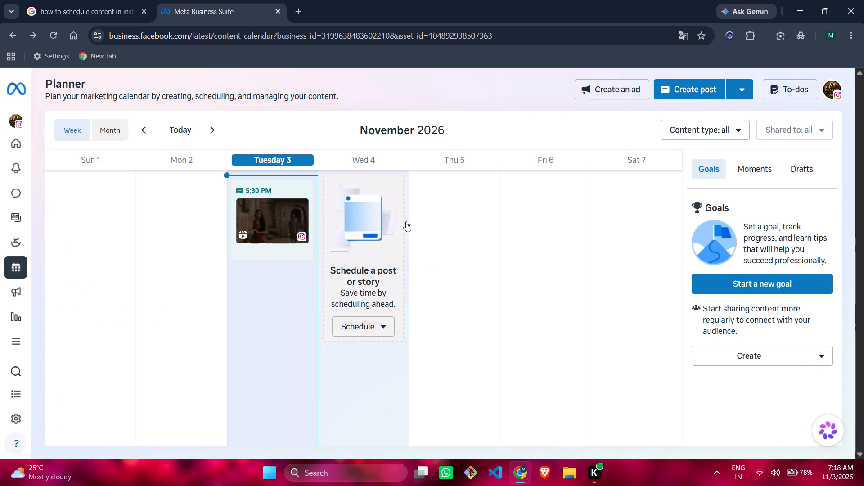
# Start a new reel from the planner's Wed 4 slot and upload the episode15 video from the bhangarh_fort Final_videos folder.
pyautogui.click(366, 324)
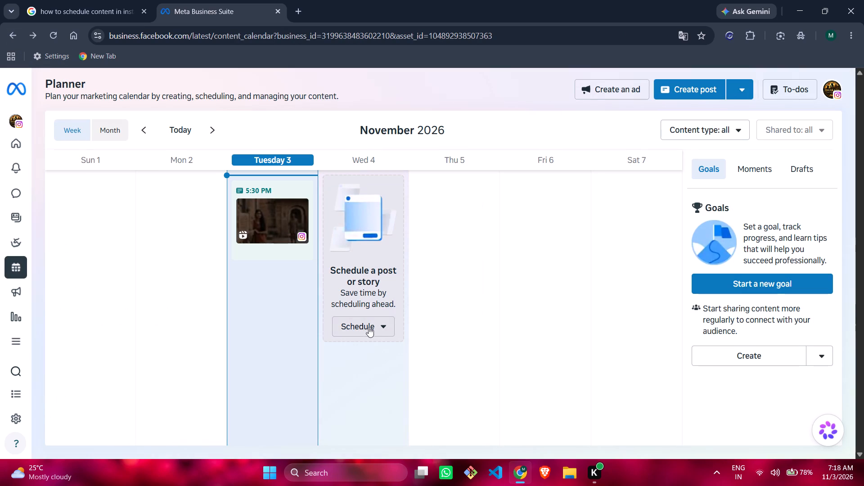
pyautogui.click(367, 328)
pyautogui.click(369, 396)
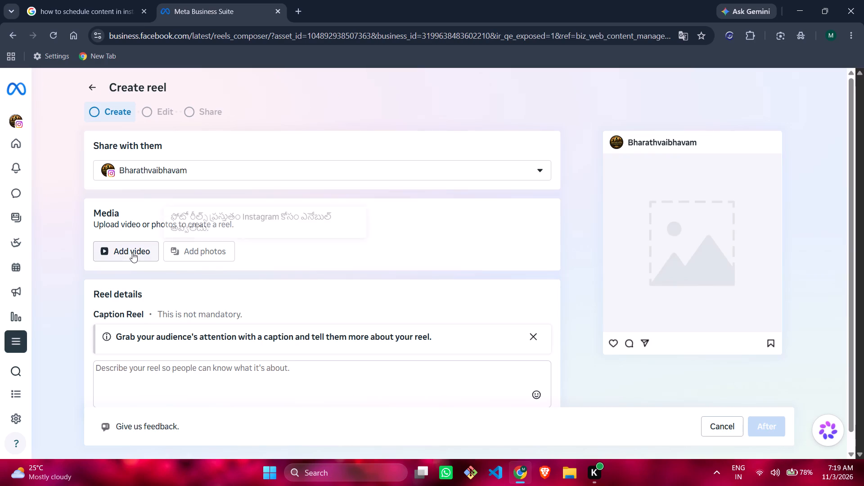
pyautogui.click(130, 252)
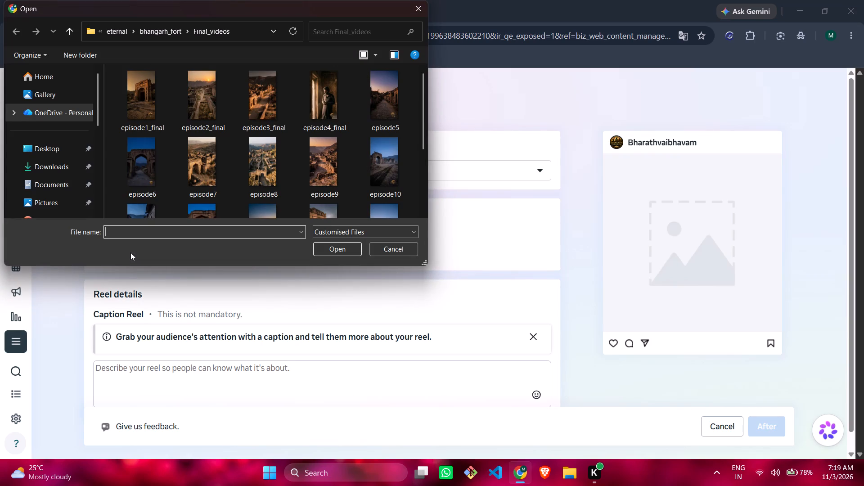
pyautogui.scroll(-4, 249, 162)
pyautogui.click(387, 139)
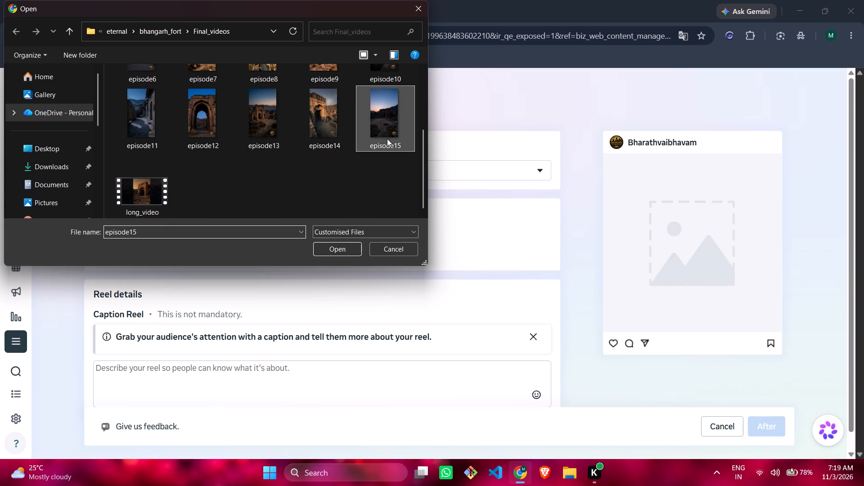
pyautogui.click(351, 244)
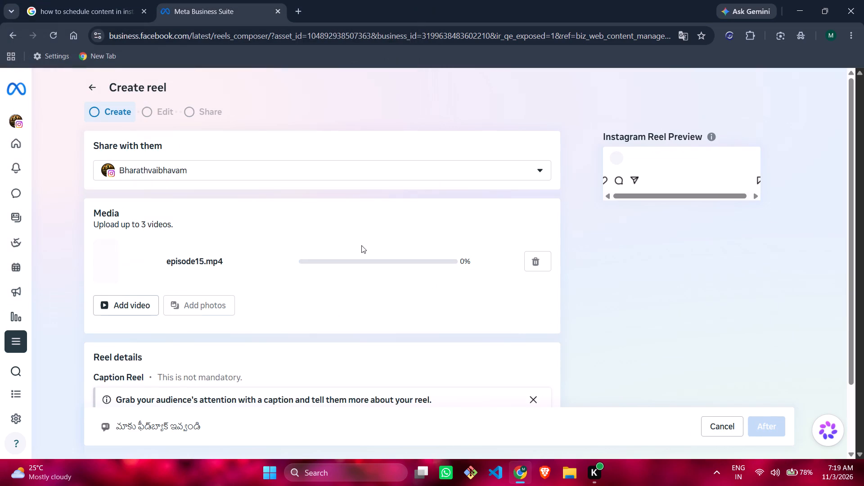
# Caption the reel "Episode 15/15" with "Bhangarh Fort Mystery series" on the second line.
pyautogui.scroll(-2, 355, 222)
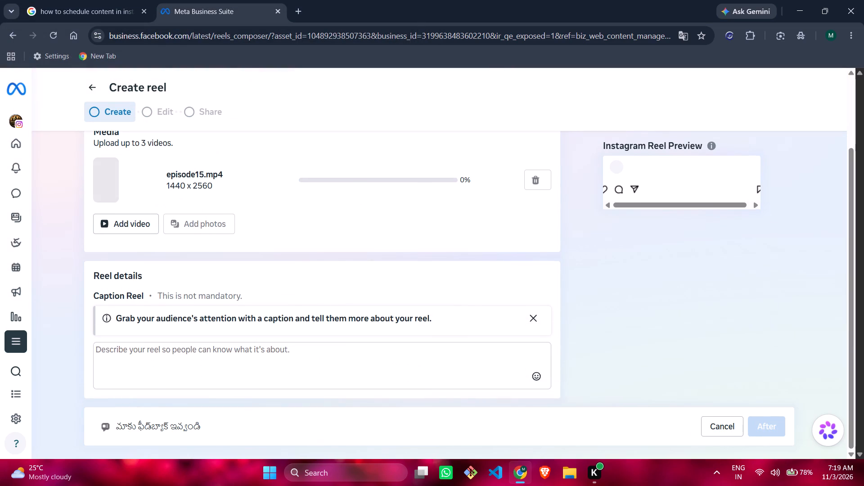
pyautogui.click(229, 361)
pyautogui.write('Episode')
pyautogui.press('space')
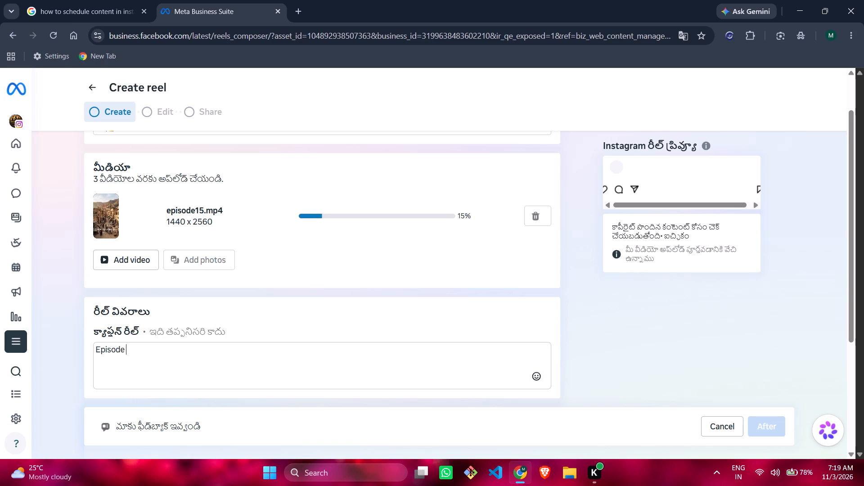
pyautogui.write('15/15')
pyautogui.press('Return')
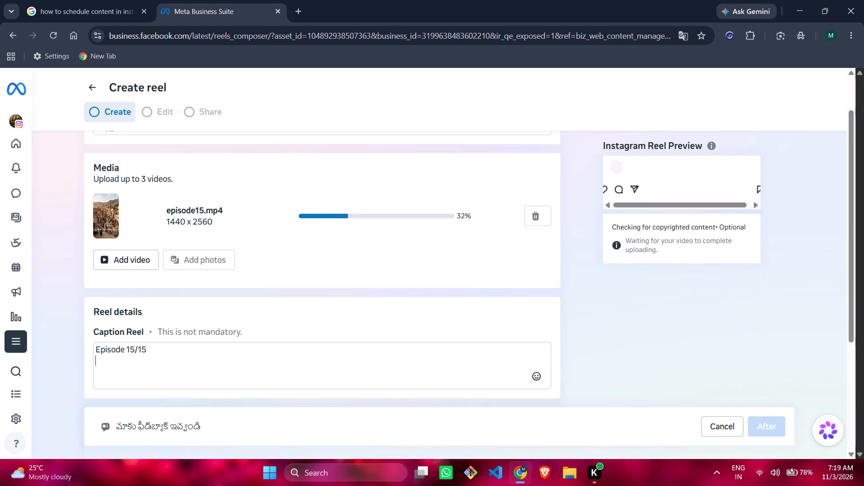
pyautogui.write('Bhangarh')
pyautogui.press('space')
pyautogui.write('Fort')
pyautogui.press('space')
pyautogui.write('Mystery series')
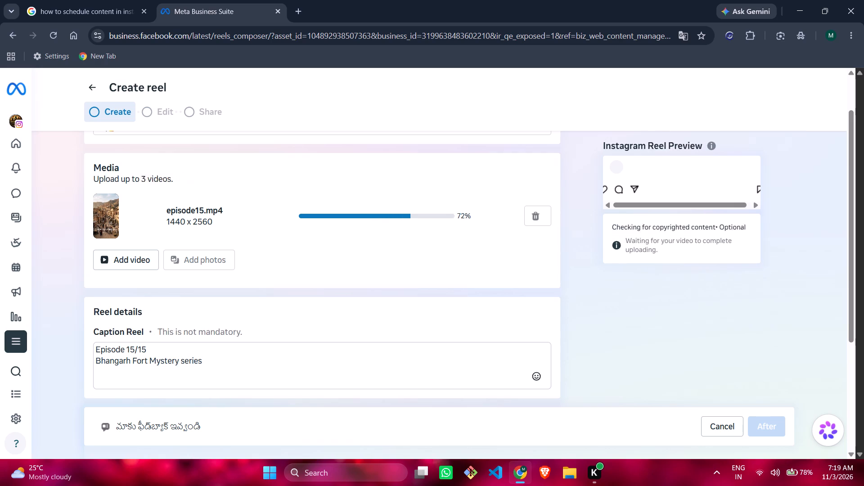
# Add "Subscribe channel link in bio for more content" as the caption's third line.
pyautogui.press('Return')
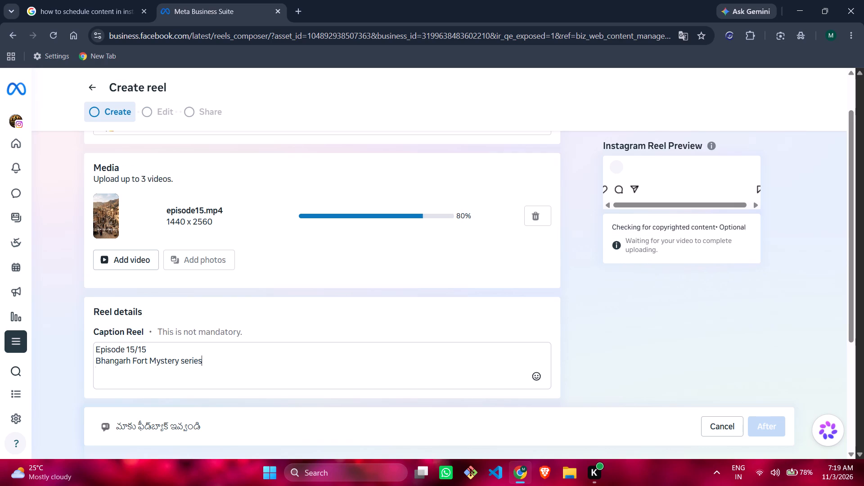
pyautogui.write('Subc')
pyautogui.press('BackSpace')
pyautogui.write('scribe channel lin')
pyautogui.press('space')
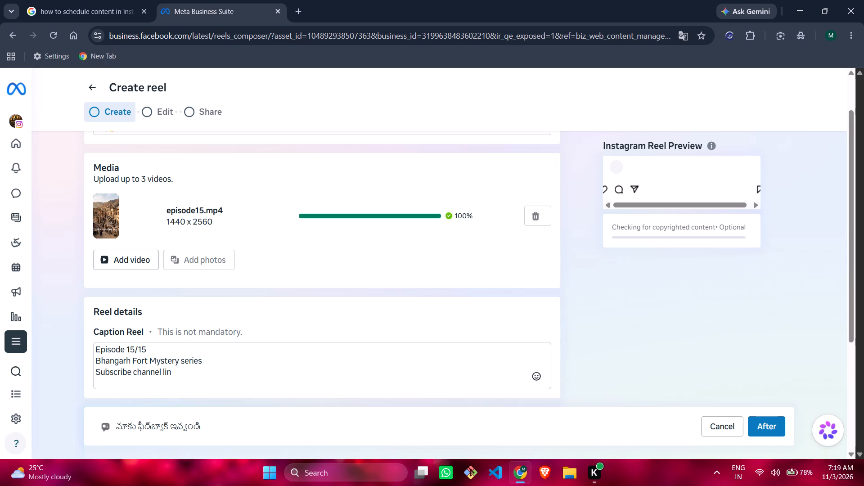
pyautogui.press('BackSpace')
pyautogui.write('k in bio for more content')
# Schedule the episode 15 reel for 4 November 2026 at 05:30 PM and dismiss the announcement about the Content tab.
pyautogui.click(190, 107)
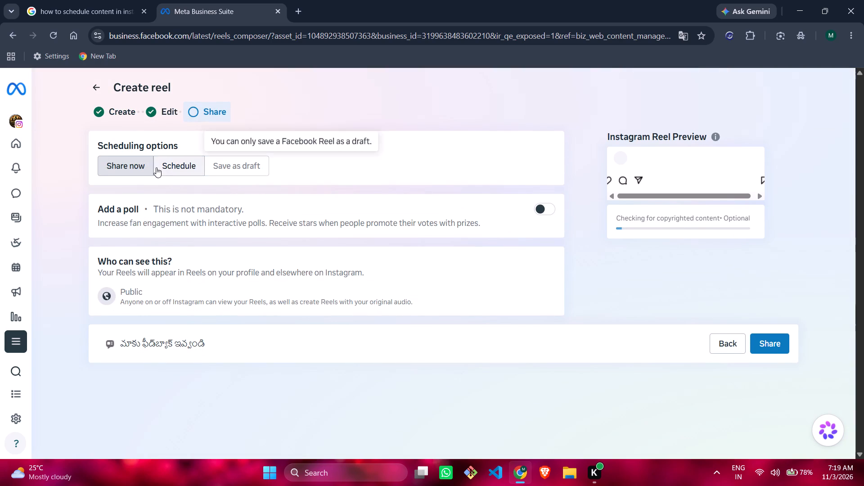
pyautogui.click(168, 169)
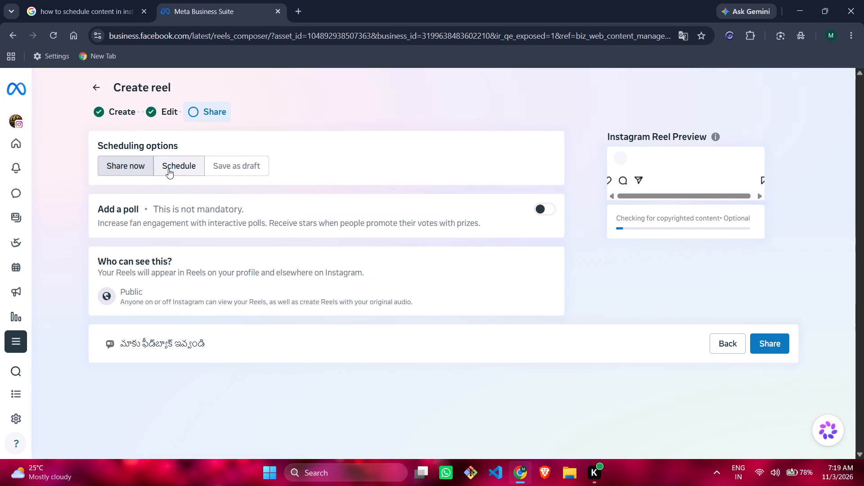
pyautogui.click(199, 175)
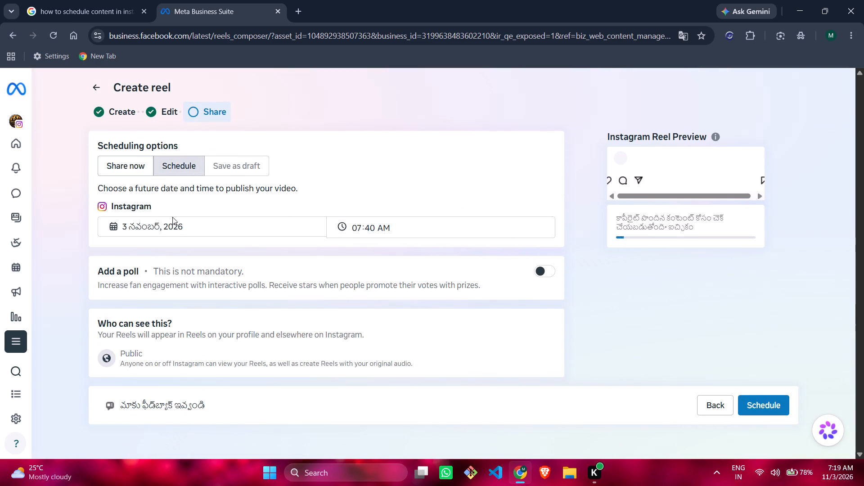
pyautogui.click(229, 223)
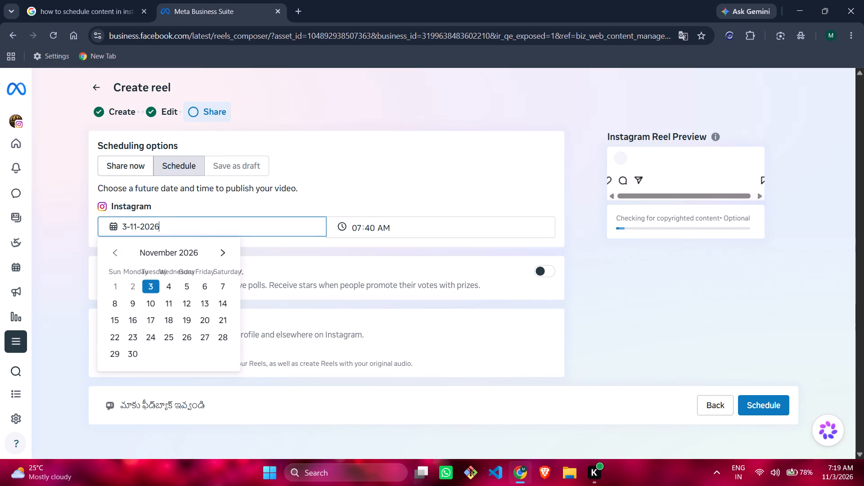
pyautogui.click(166, 284)
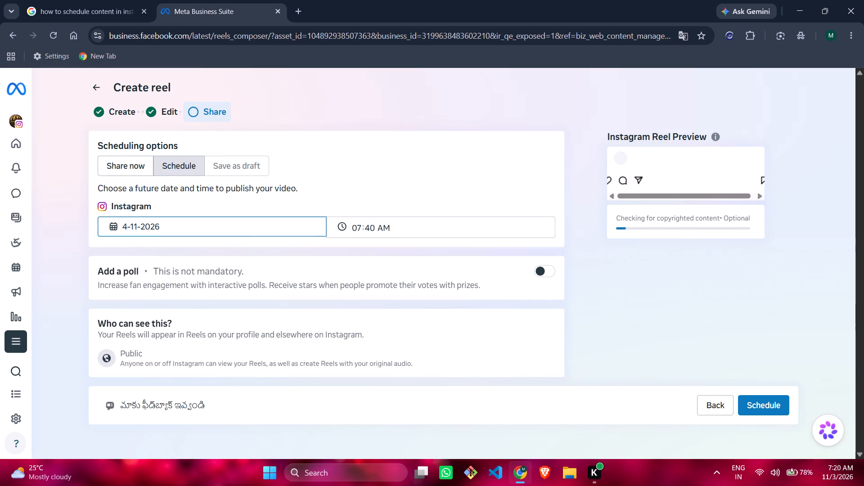
pyautogui.click(386, 232)
pyautogui.press('Down')
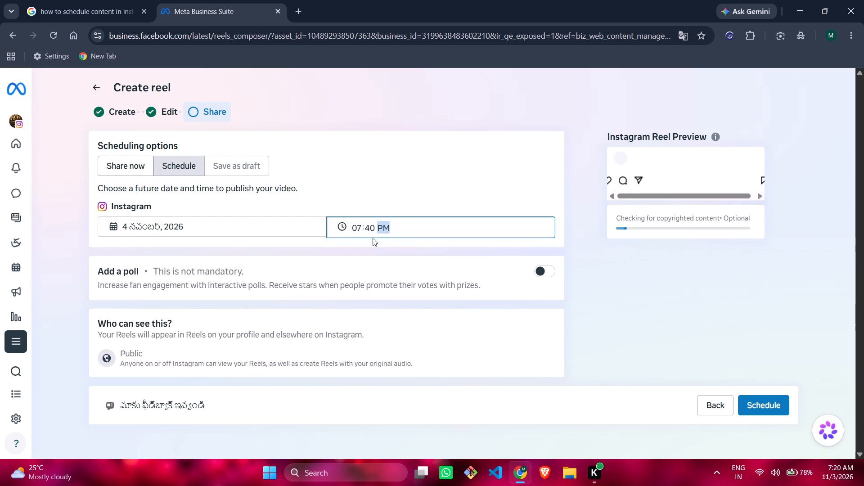
pyautogui.click(371, 231)
pyautogui.write('30')
pyautogui.click(361, 230)
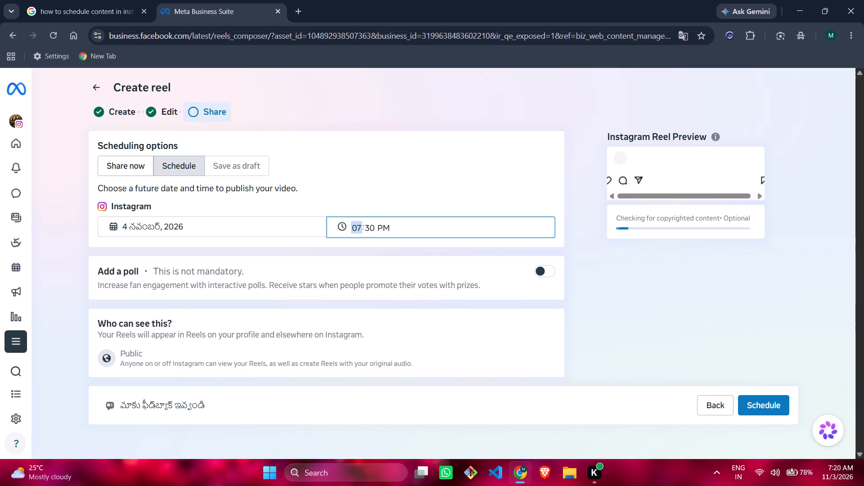
pyautogui.press('5')
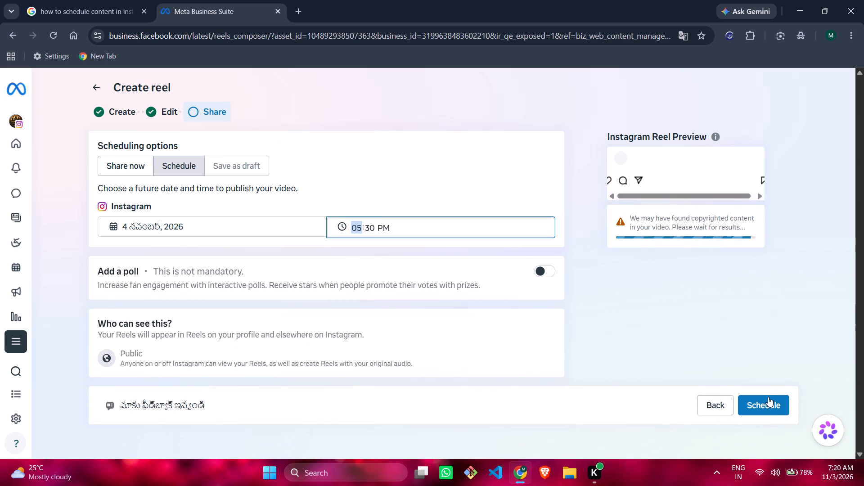
pyautogui.click(769, 405)
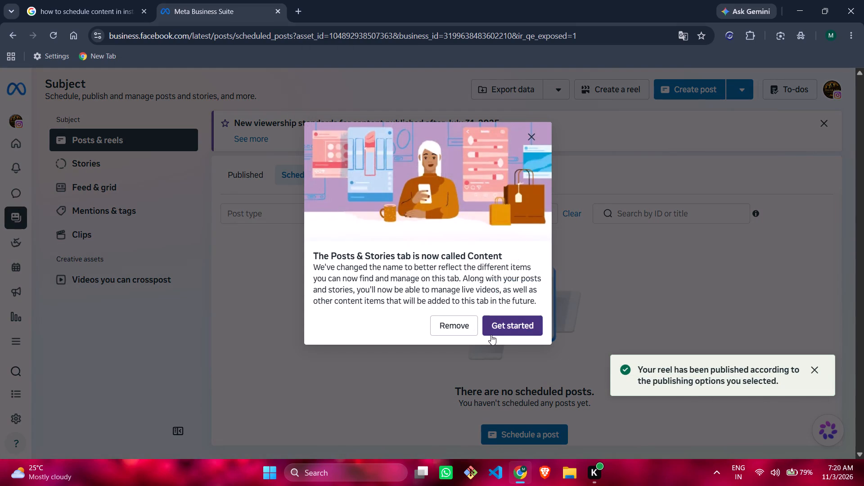
pyautogui.click(471, 324)
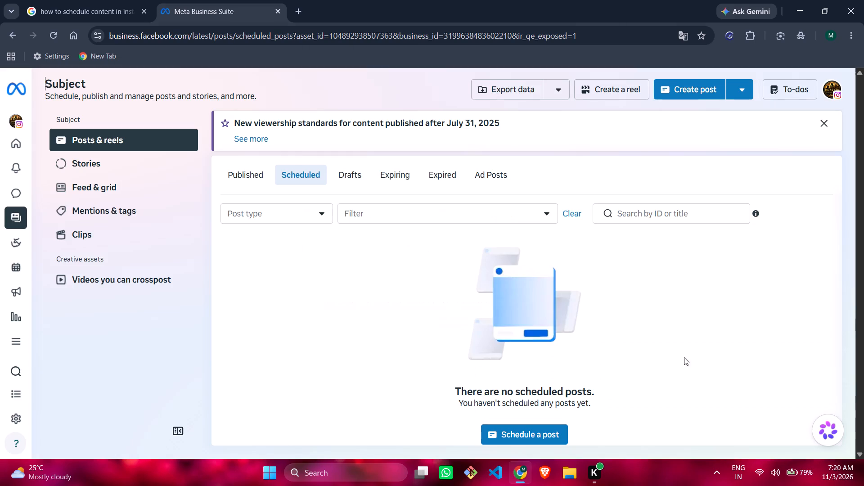
# Start a new reel from the planner's Thu 5 slot and choose the first video in the dwaraka Final_videos folder.
pyautogui.click(27, 269)
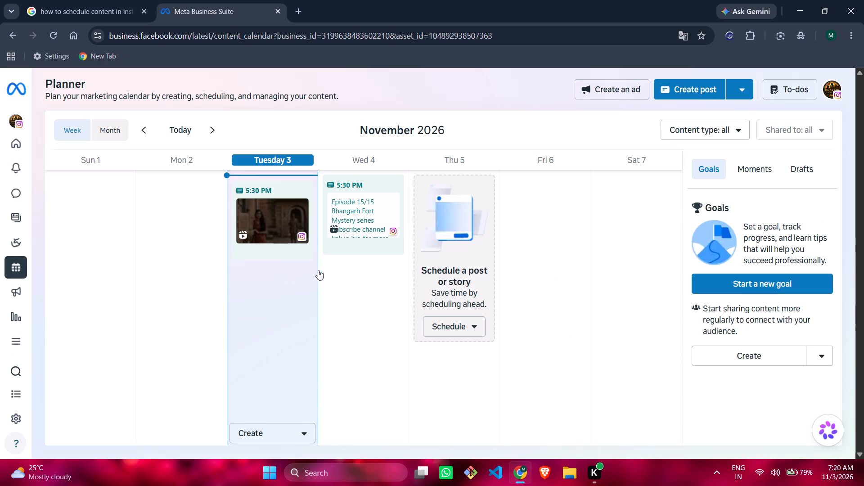
pyautogui.click(475, 329)
pyautogui.click(476, 396)
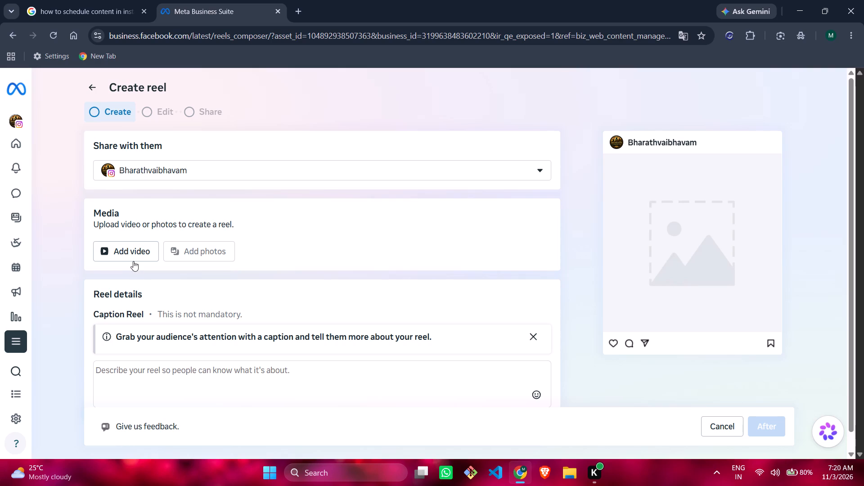
pyautogui.click(137, 257)
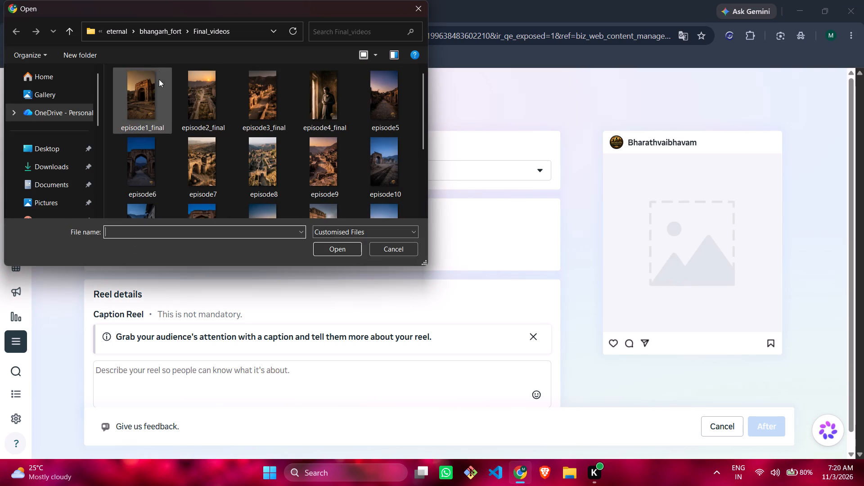
pyautogui.click(120, 35)
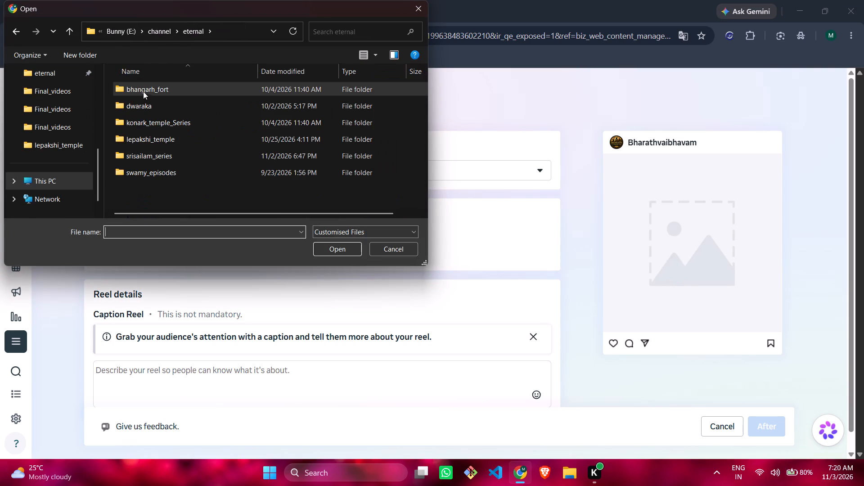
pyautogui.doubleClick(144, 105)
pyautogui.doubleClick(144, 105)
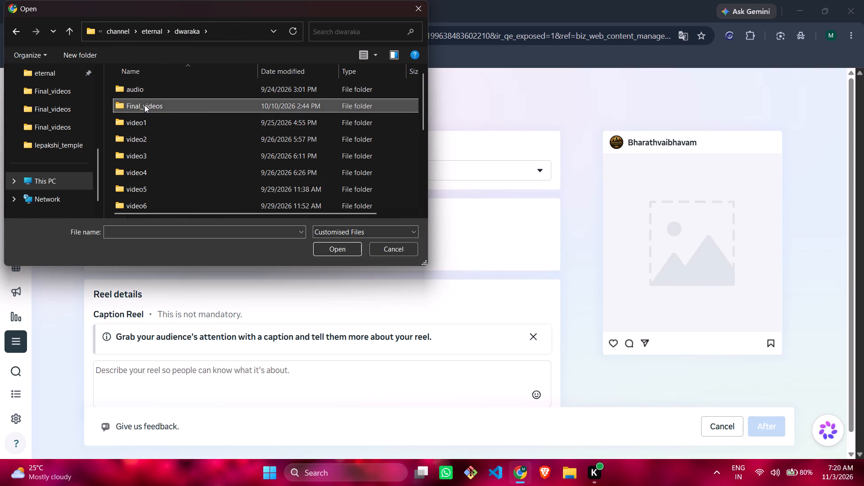
pyautogui.click(144, 105)
pyautogui.click(324, 255)
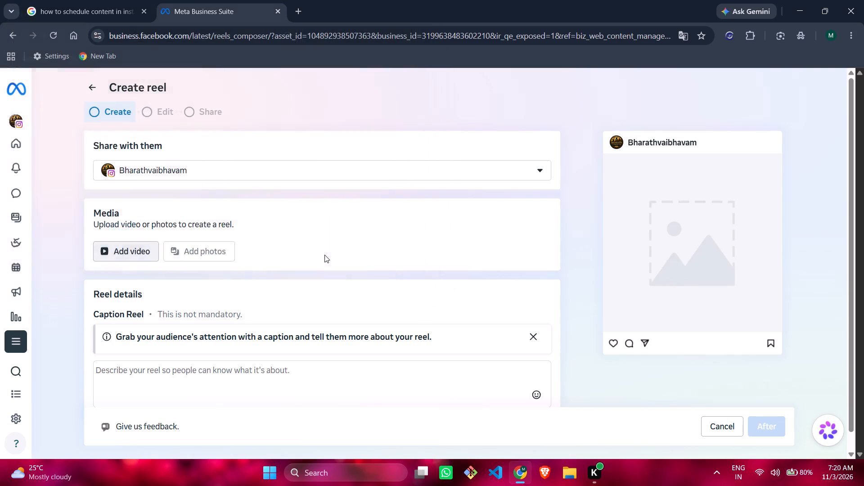
# Caption the reel "Episode 1/15", checking the episode count in the dwaraka Final_videos folder in File Explorer.
pyautogui.scroll(-4, 292, 280)
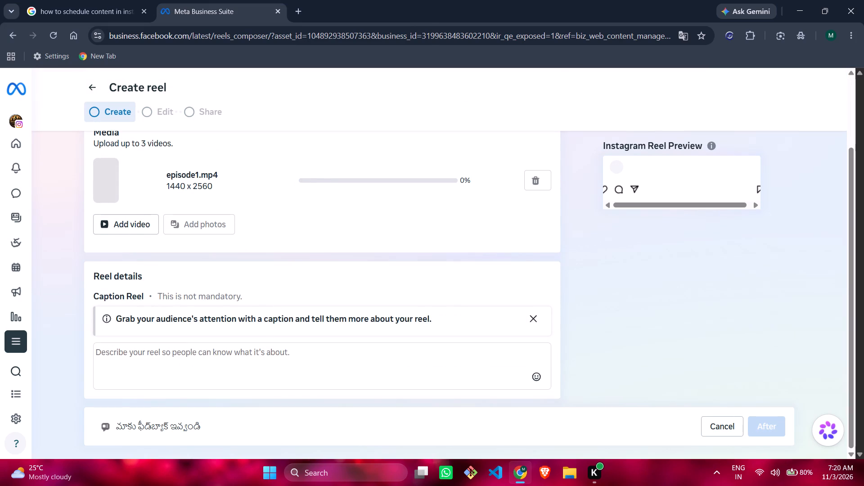
pyautogui.click(258, 361)
pyautogui.write('Epi')
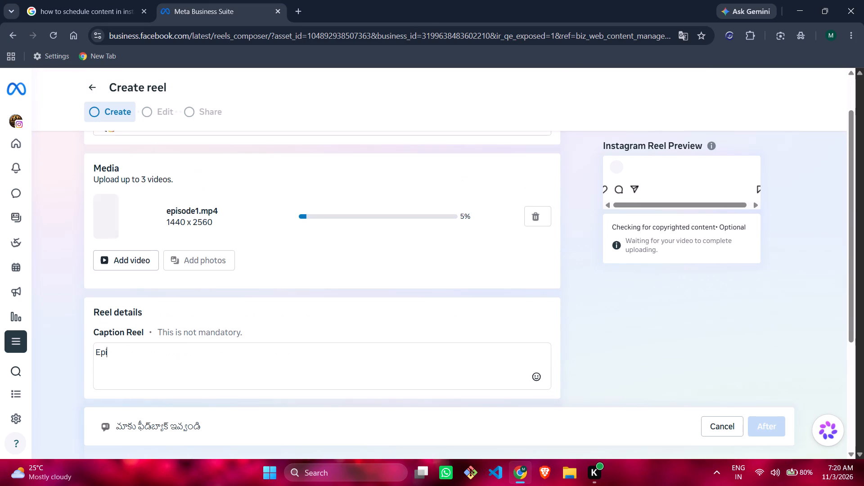
pyautogui.write('sode 1/')
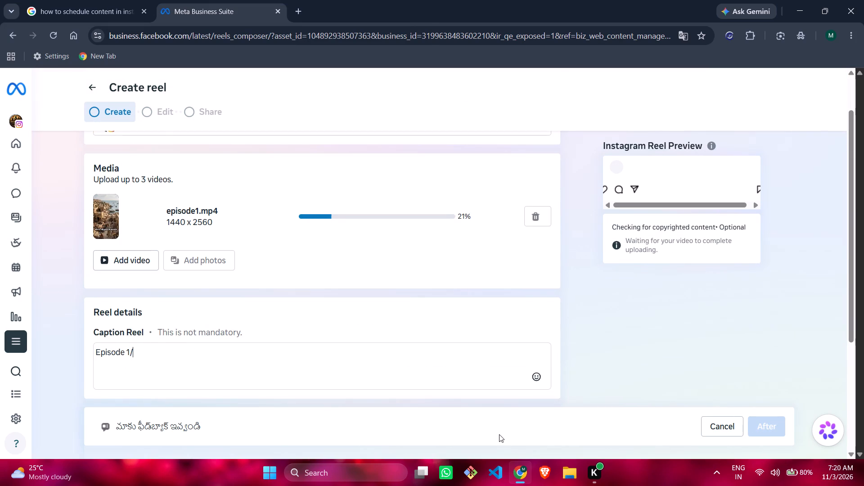
pyautogui.click(569, 475)
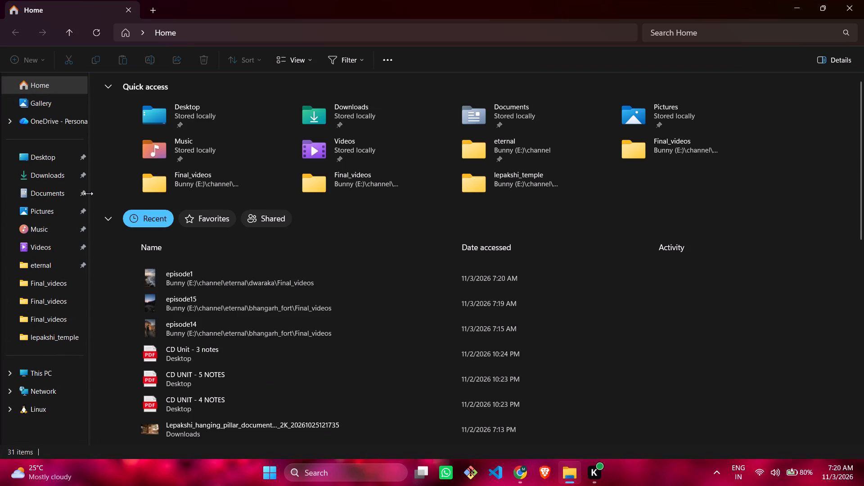
pyautogui.click(50, 260)
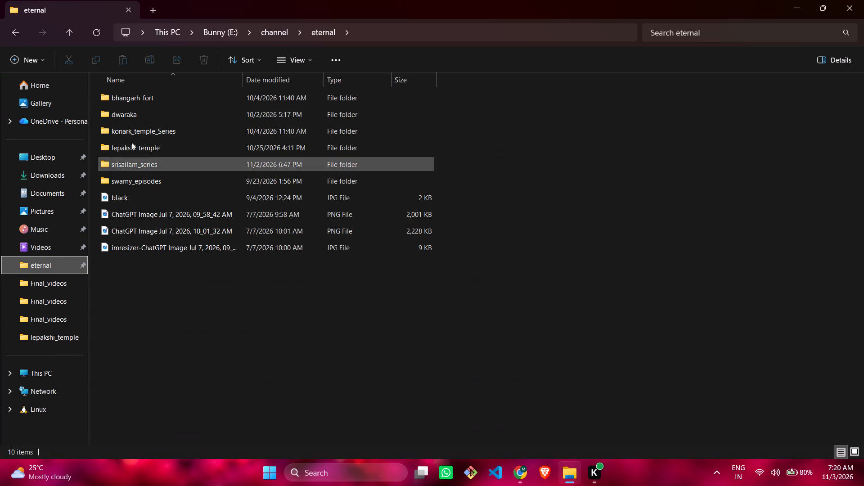
pyautogui.doubleClick(162, 115)
pyautogui.doubleClick(162, 115)
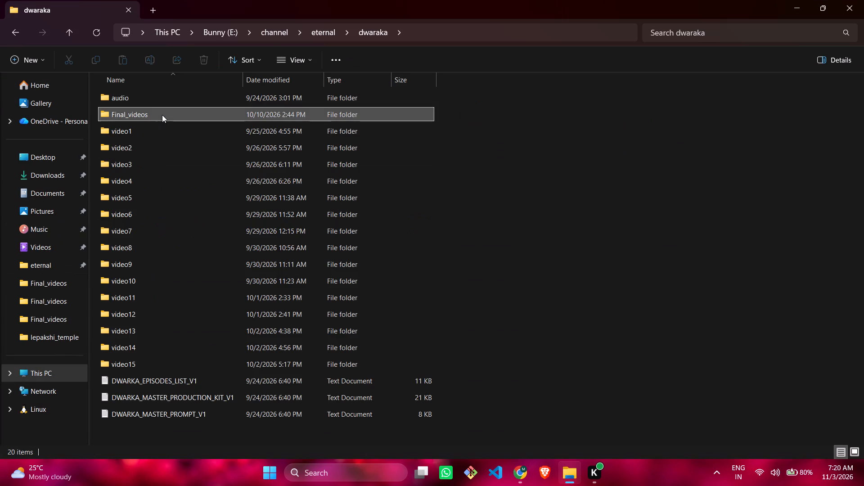
pyautogui.click(8, 29)
pyautogui.click(790, 8)
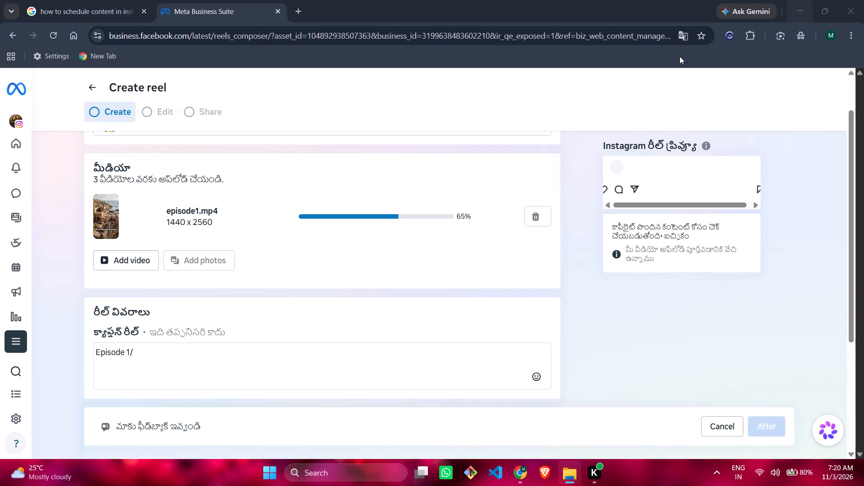
pyautogui.click(166, 363)
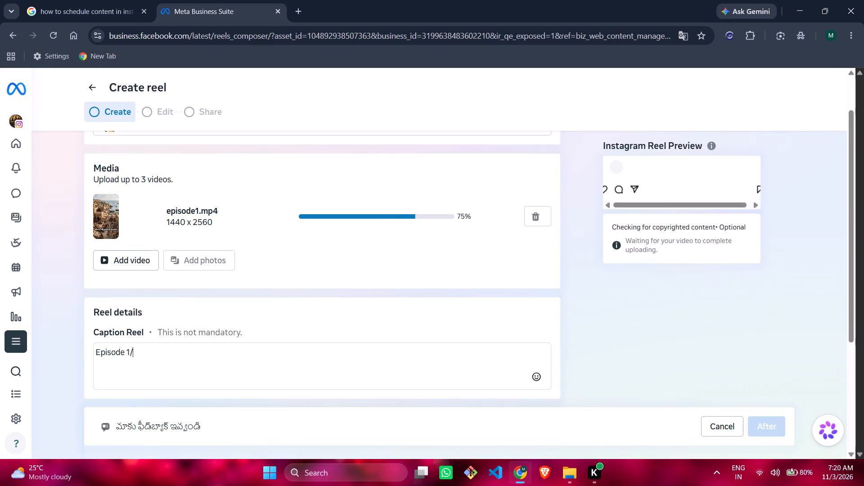
pyautogui.write('15')
pyautogui.press('Return')
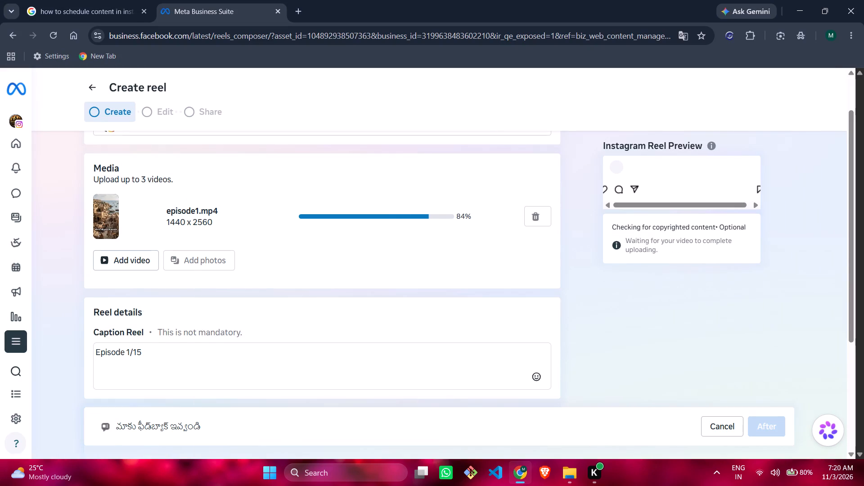
# Add "Dwaraka Mystery Series" and "Subscribe channel link in bio for more content" as the caption's second and third lines.
pyautogui.write('Dwaraka')
pyautogui.press('space')
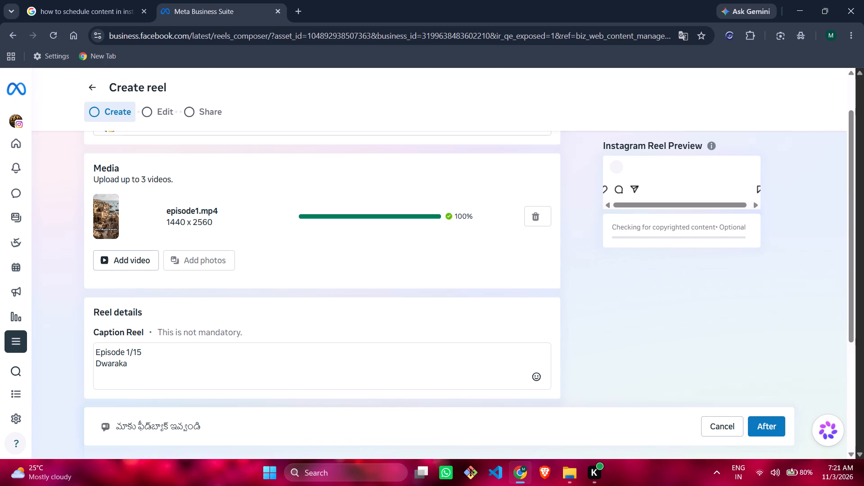
pyautogui.write('Mystery Series')
pyautogui.press('Return')
pyautogui.write('Sub')
pyautogui.write('scribe channel link in bio for more contn')
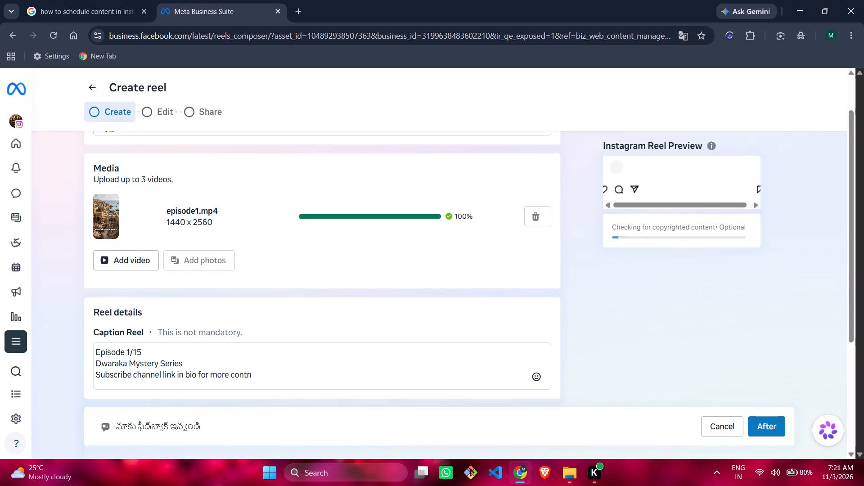
pyautogui.press('BackSpace')
pyautogui.write('ent')
# Upload the Submerged Dwarka stone structure image from the dwaraka video1 folder as the reel's thumbnail.
pyautogui.scroll(-5, 274, 302)
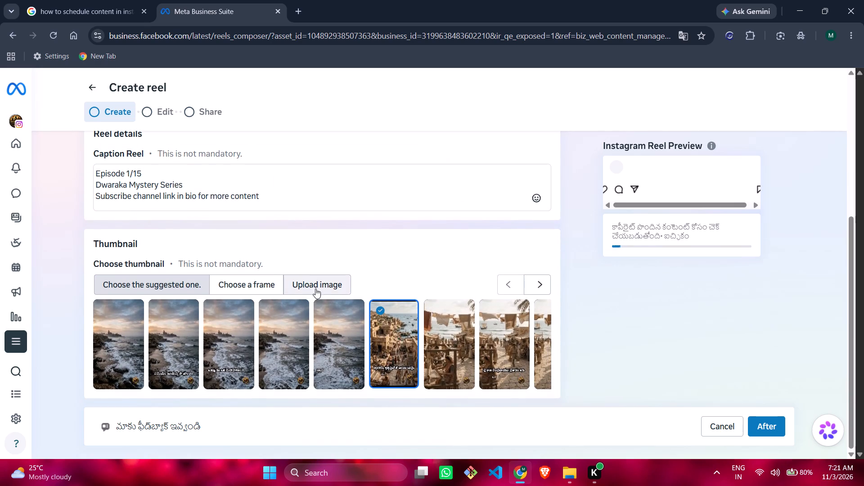
pyautogui.click(318, 287)
pyautogui.scroll(-1, 306, 290)
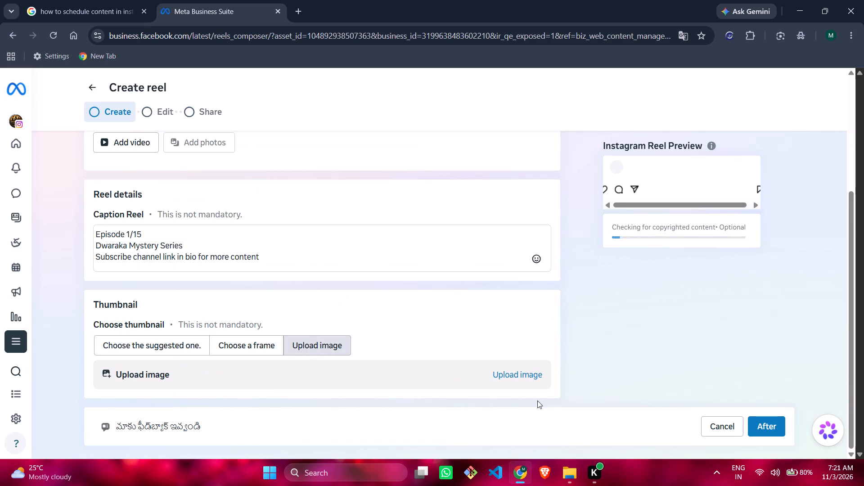
pyautogui.click(537, 376)
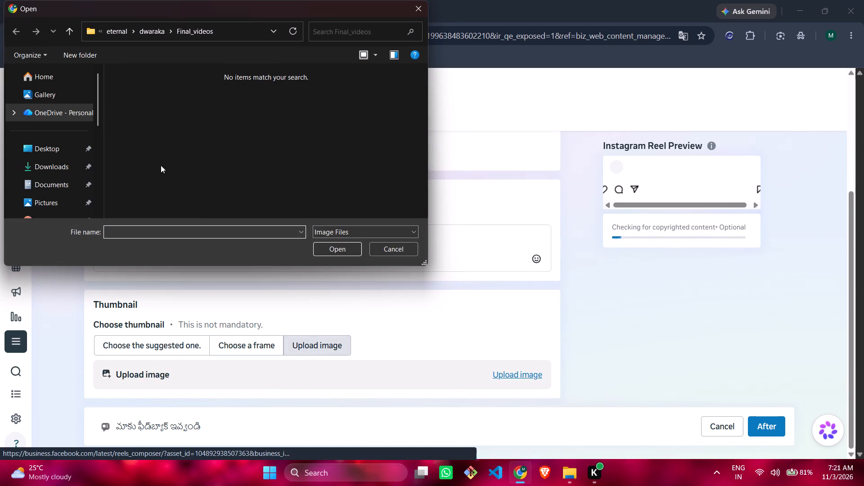
pyautogui.click(157, 31)
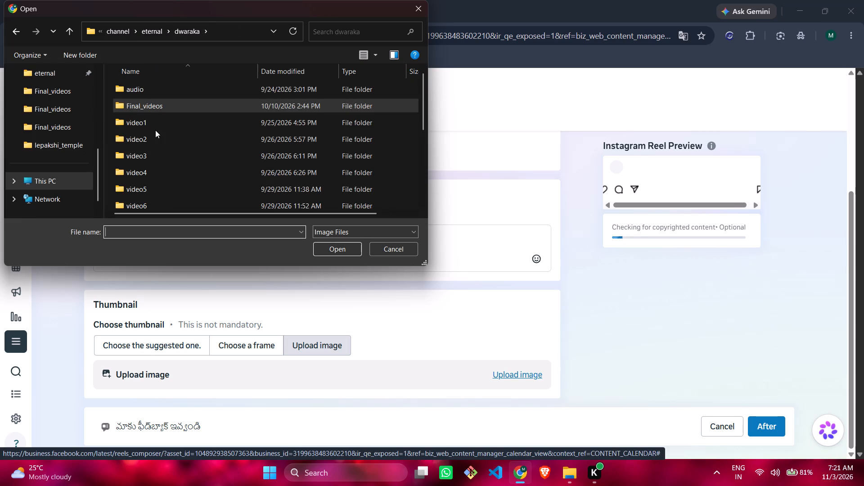
pyautogui.doubleClick(157, 121)
pyautogui.click(156, 120)
pyautogui.click(340, 252)
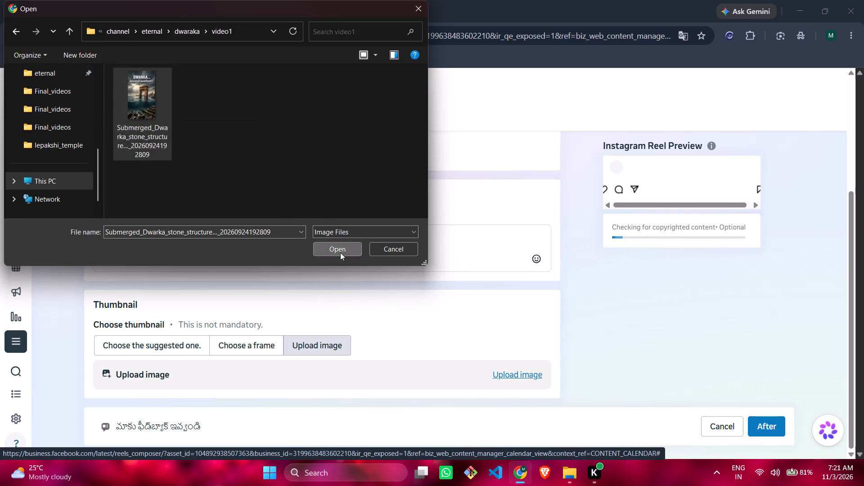
pyautogui.scroll(-4, 485, 276)
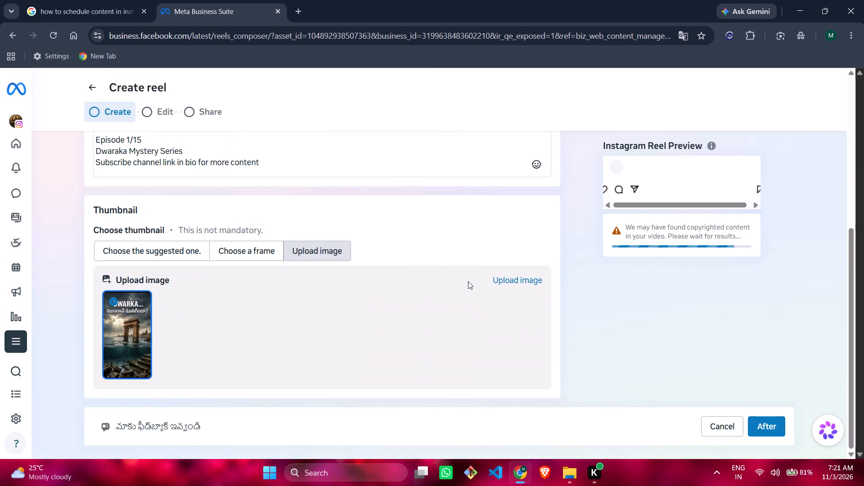
# Schedule the Dwaraka episode 1 reel for 5 November 2026 at 05:30 PM and dismiss the publishing notification.
pyautogui.click(193, 108)
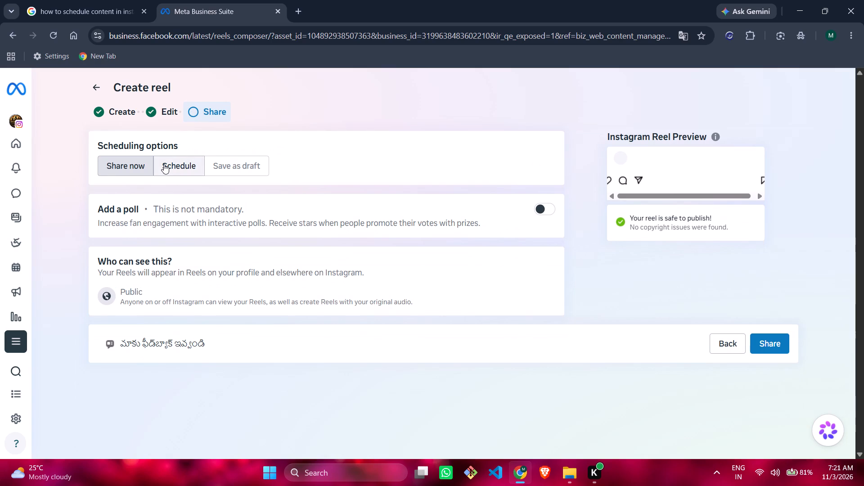
pyautogui.click(164, 164)
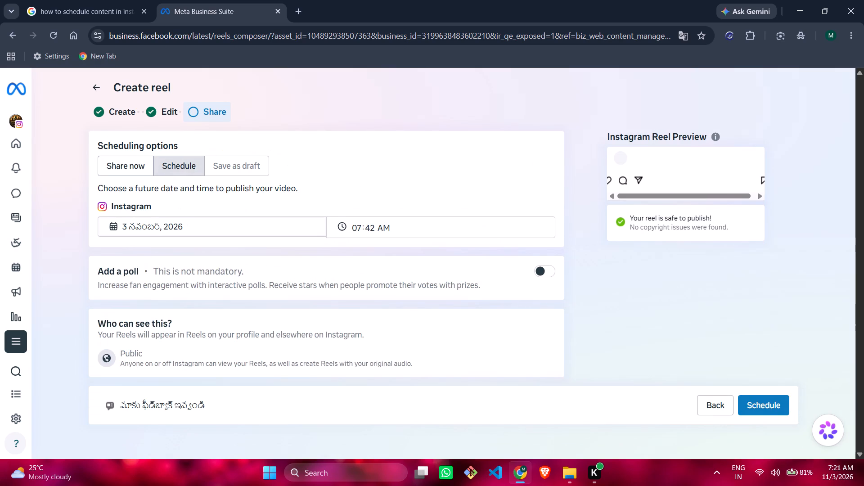
pyautogui.click(190, 229)
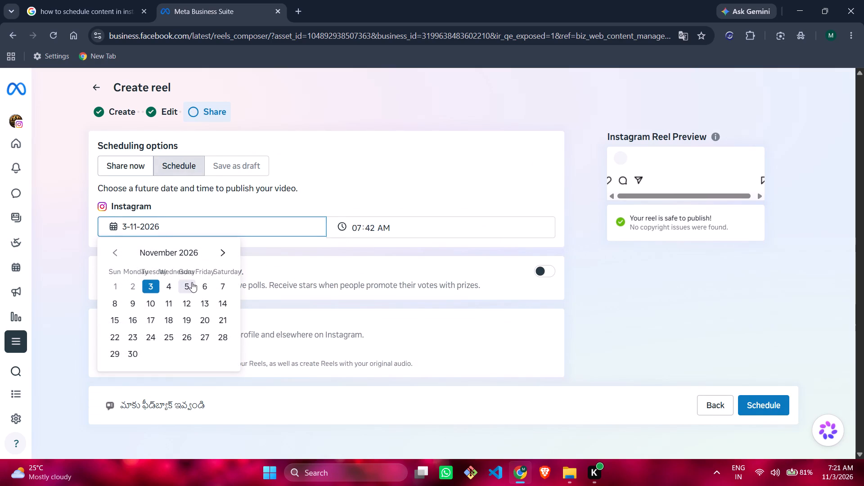
pyautogui.click(192, 282)
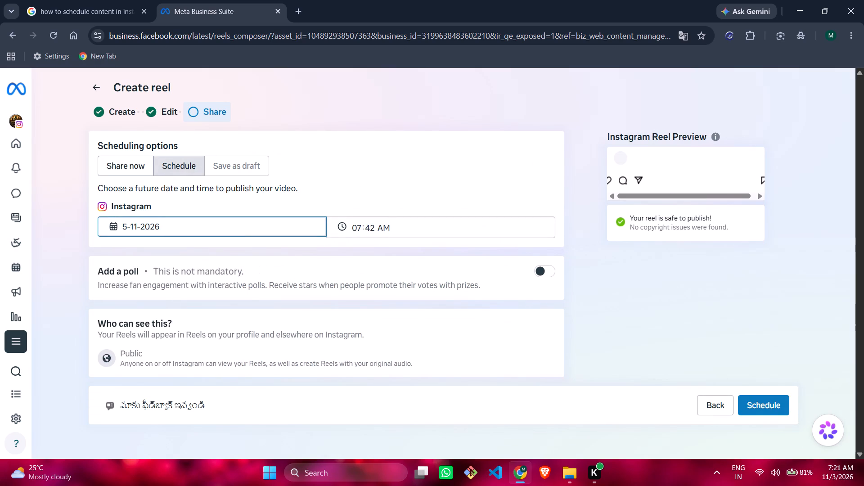
pyautogui.click(380, 227)
pyautogui.press('Down')
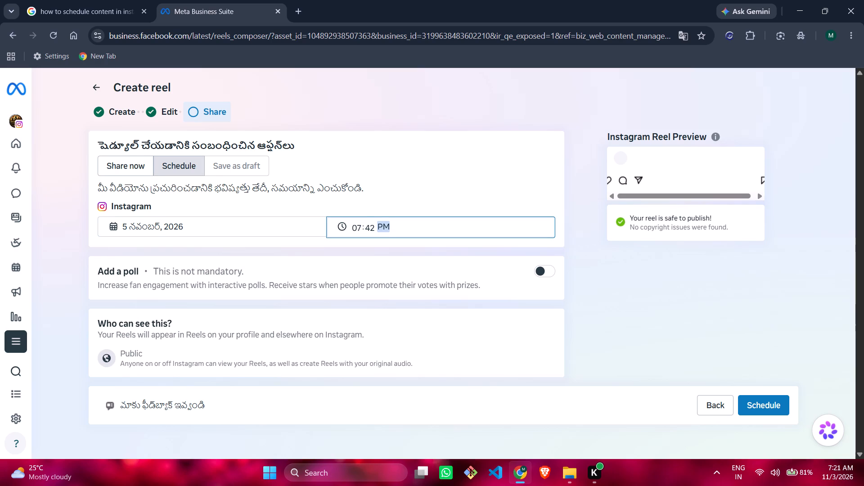
pyautogui.click(372, 229)
pyautogui.press('3')
pyautogui.press('0')
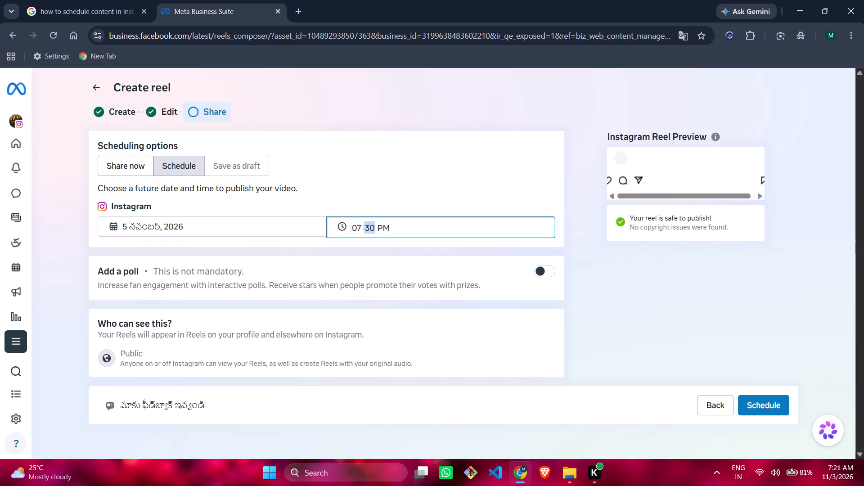
pyautogui.click(354, 225)
pyautogui.press('5')
pyautogui.click(775, 402)
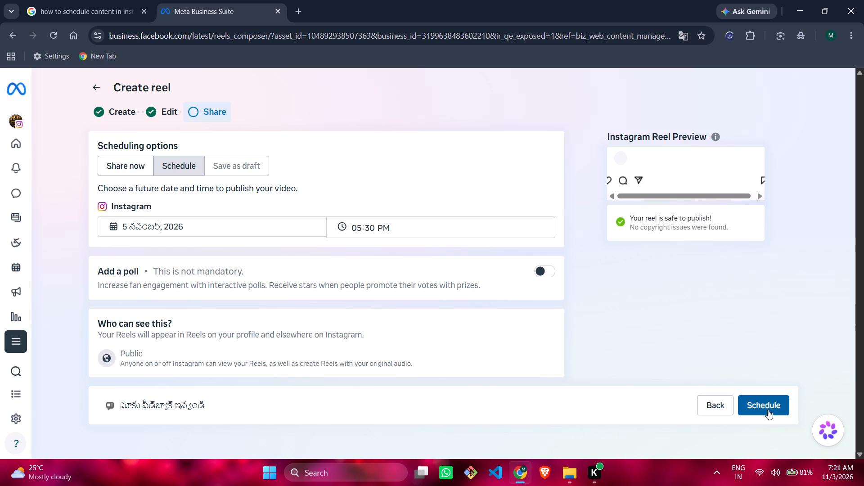
pyautogui.click(768, 409)
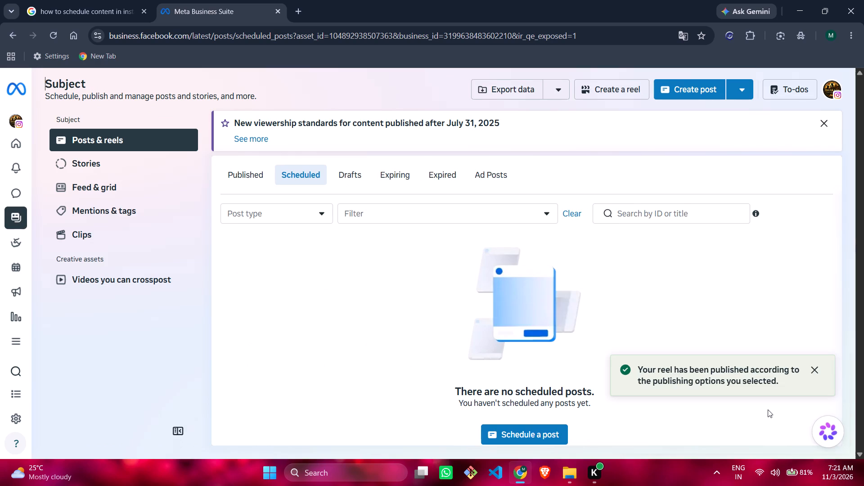
pyautogui.click(815, 371)
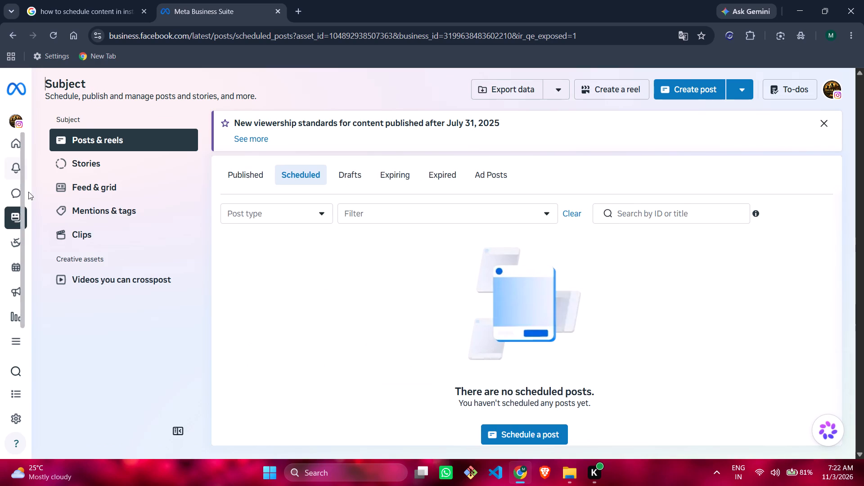
# Create a reel from the planner's Friday 6 November slot and add the episode2 video from the dwaraka Final_videos folder.
pyautogui.click(25, 289)
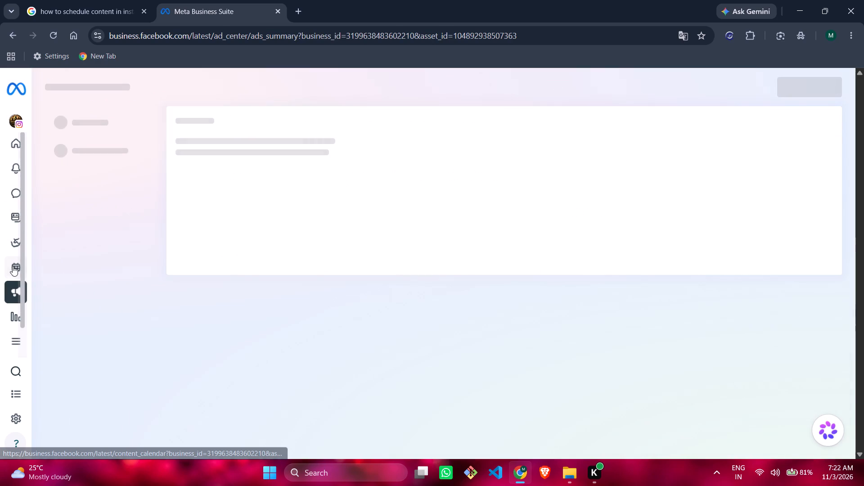
pyautogui.click(11, 268)
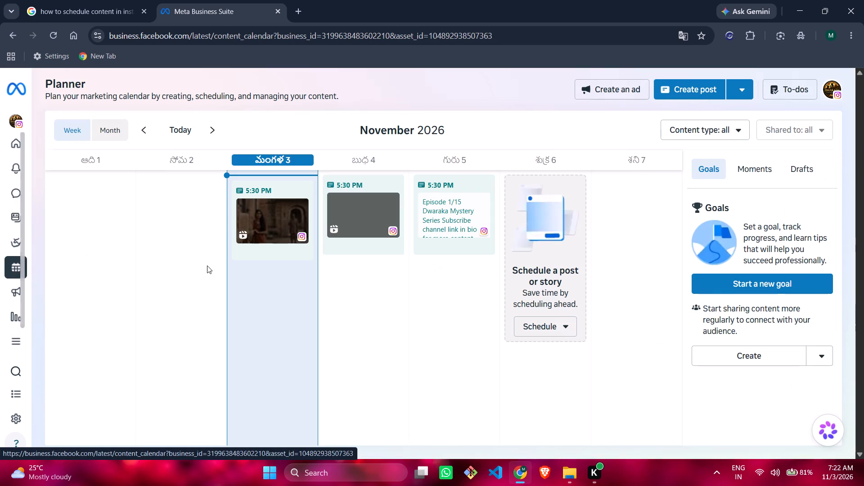
pyautogui.click(543, 325)
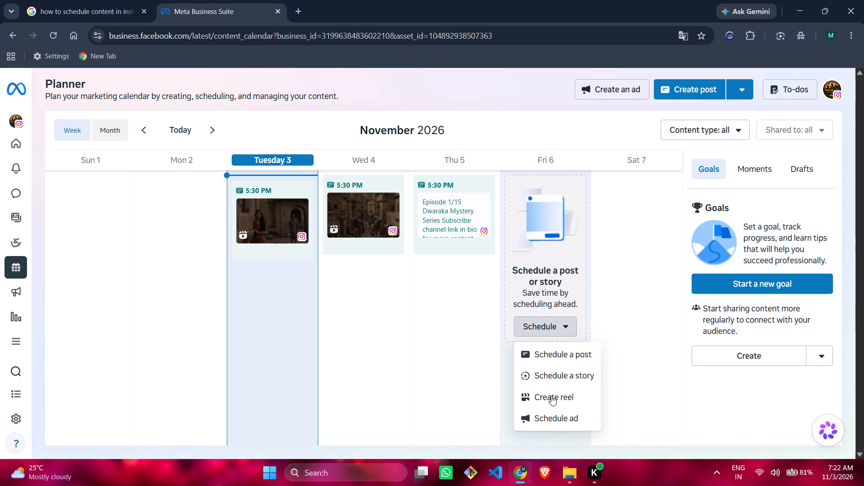
pyautogui.click(551, 397)
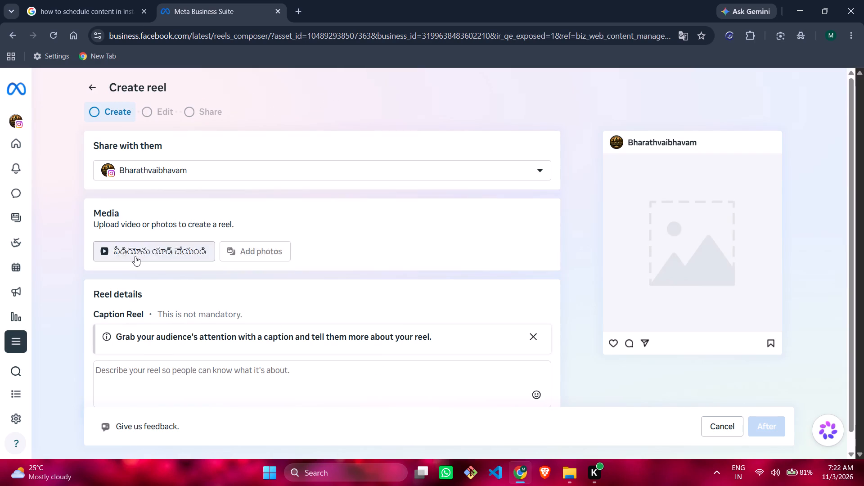
pyautogui.click(135, 256)
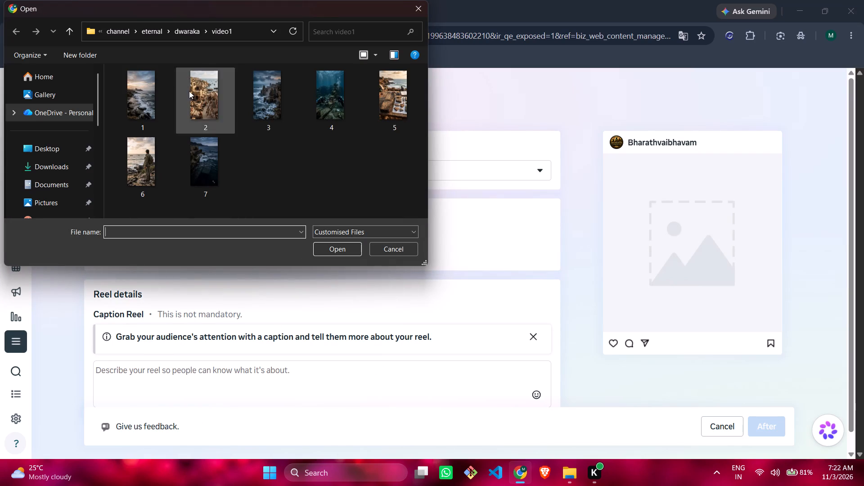
pyautogui.click(187, 35)
pyautogui.doubleClick(168, 106)
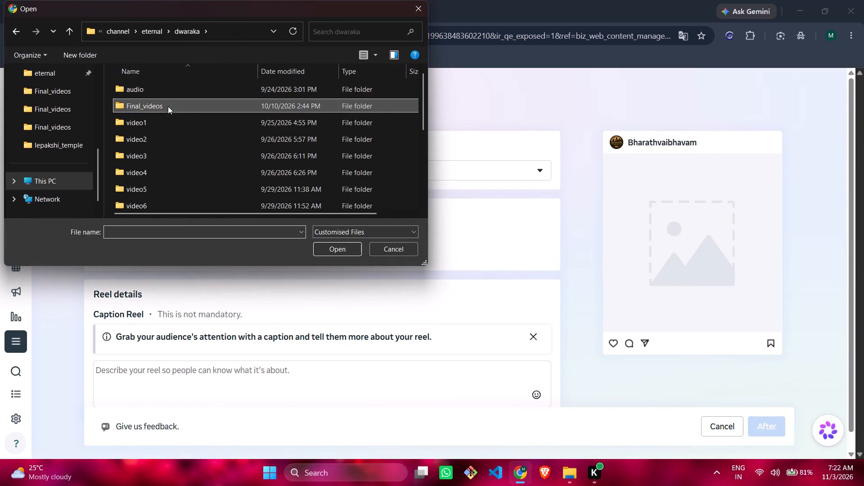
pyautogui.click(202, 115)
pyautogui.click(336, 245)
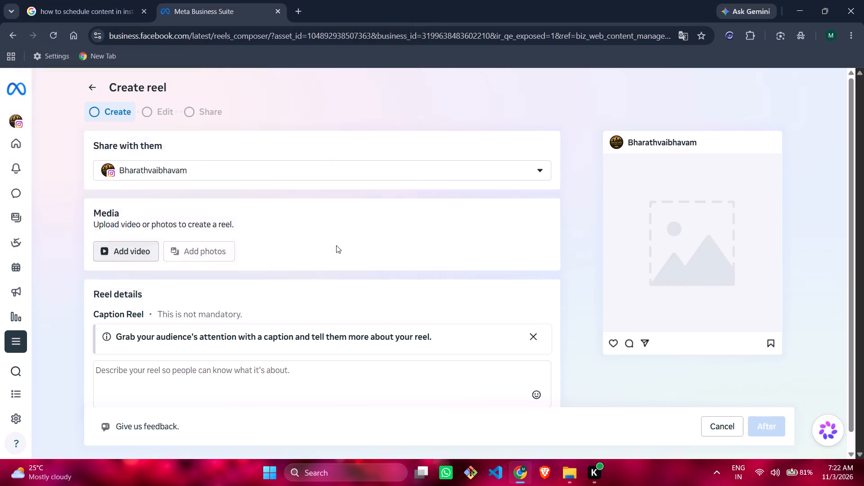
# Caption the reel with three lines: "Episode 2/15", "Dwaraka Mystery Series" and "Subscribe channel link in bio for content".
pyautogui.scroll(-4, 238, 306)
pyautogui.click(218, 355)
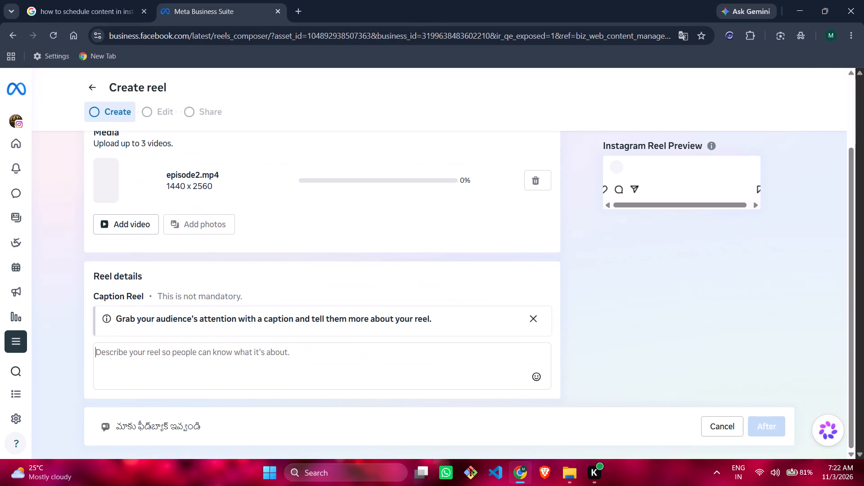
pyautogui.write('Episode 2/15')
pyautogui.press('Return')
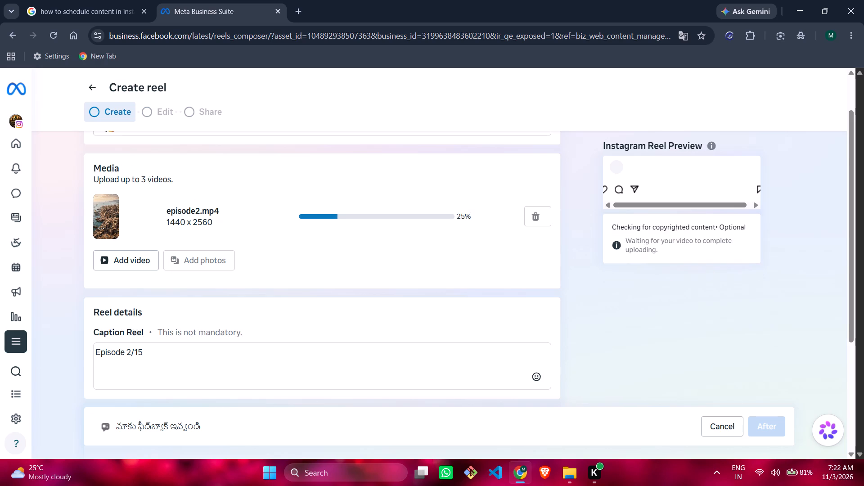
pyautogui.write('Dwaraka')
pyautogui.press('space')
pyautogui.write('Myster')
pyautogui.write('y Series')
pyautogui.press('Return')
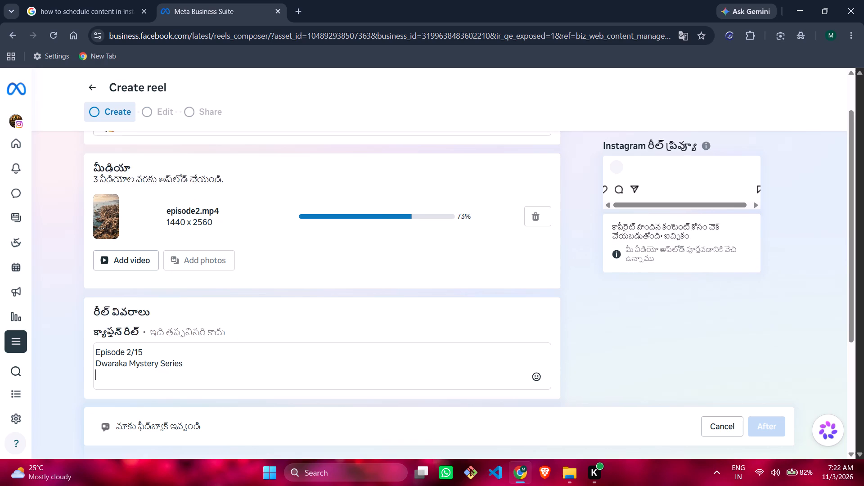
pyautogui.write('Subscribe channel link in bio for')
pyautogui.press('space')
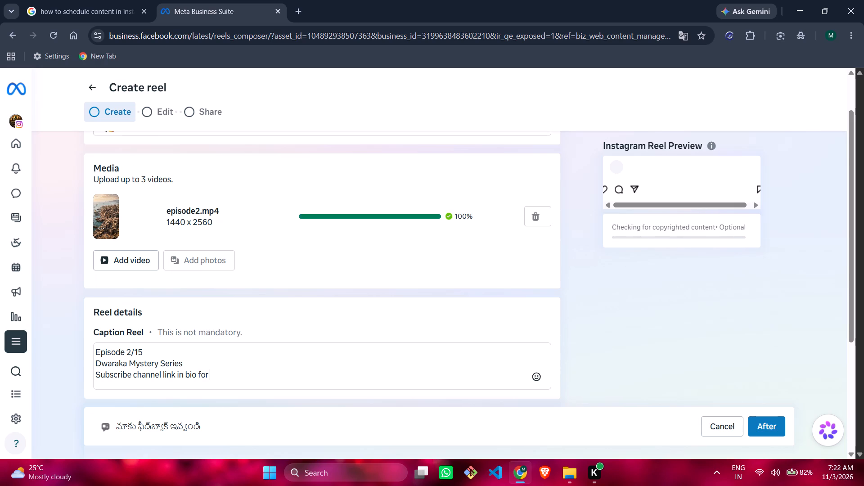
pyautogui.write('content')
# Upload the Ancient manuscript detailing Dwaraka image from the dwaraka video2 folder as the reel's thumbnail.
pyautogui.scroll(-5, 198, 300)
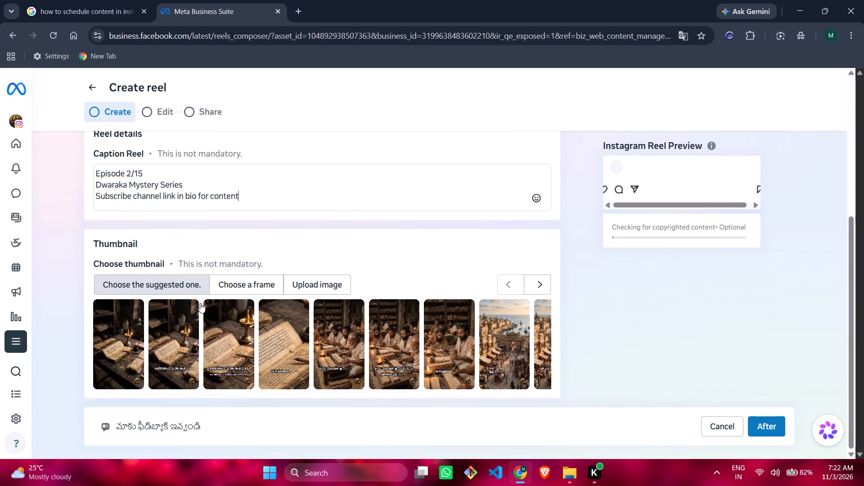
pyautogui.click(311, 287)
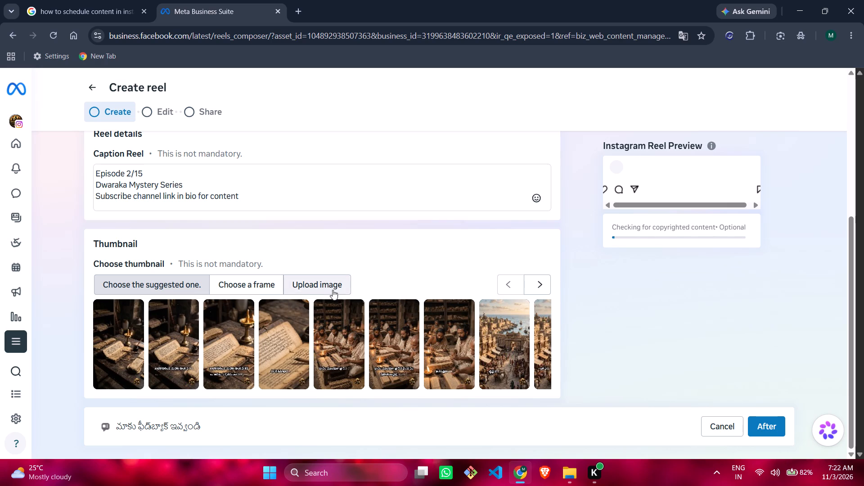
pyautogui.click(333, 290)
pyautogui.click(527, 376)
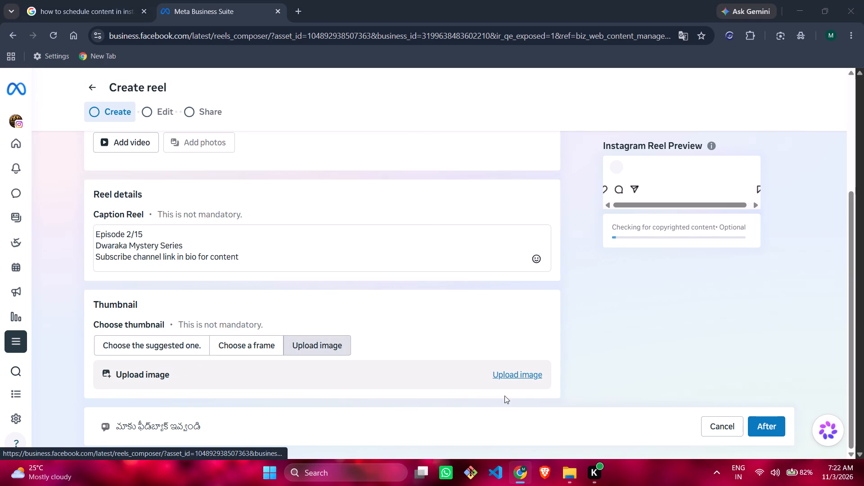
pyautogui.click(150, 35)
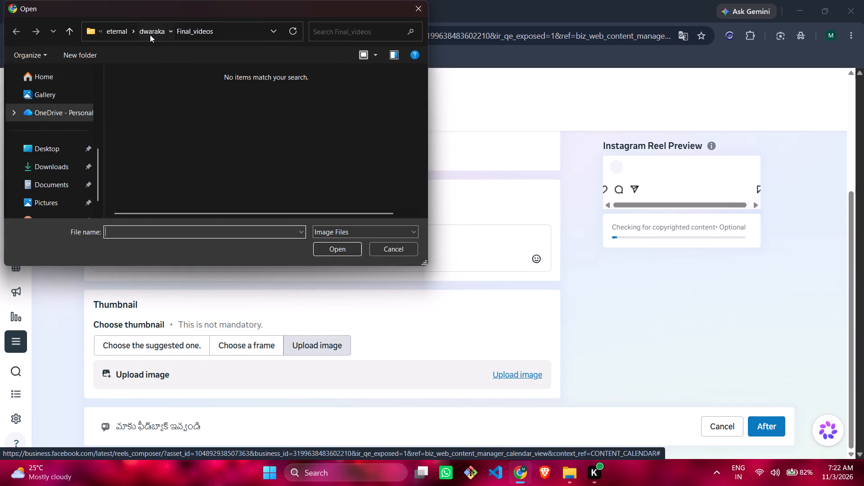
pyautogui.doubleClick(146, 139)
pyautogui.click(150, 139)
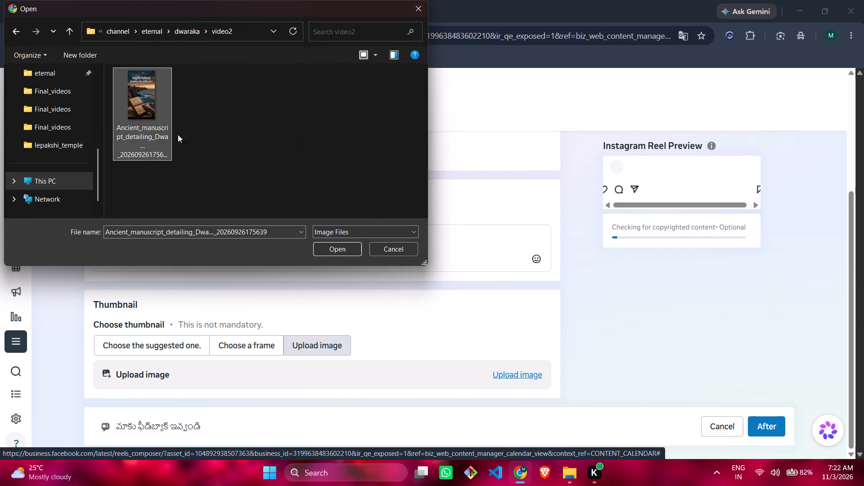
pyautogui.click(334, 252)
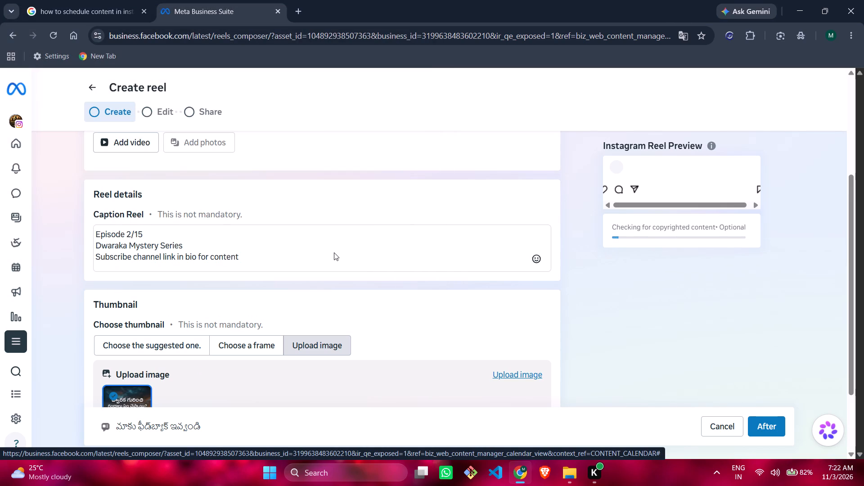
# Schedule the Dwaraka episode 2 reel for 6 November 2026 at 05:30 PM and dismiss the publishing notification.
pyautogui.scroll(-3, 329, 252)
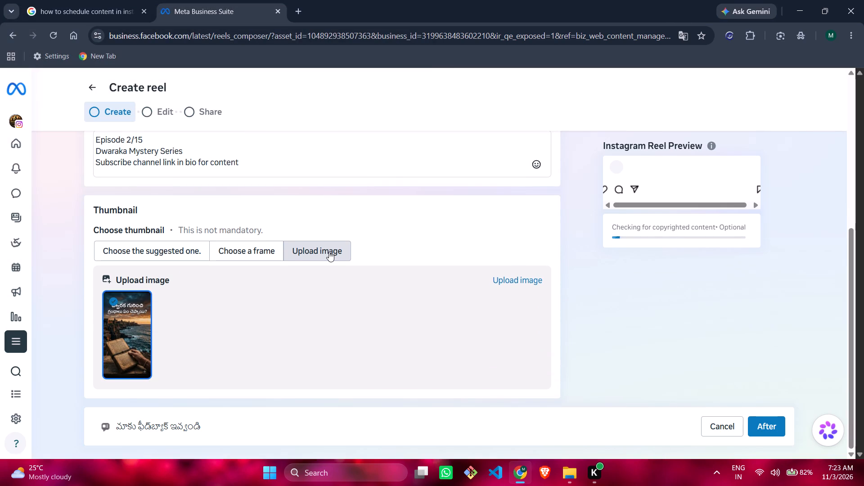
pyautogui.click(200, 117)
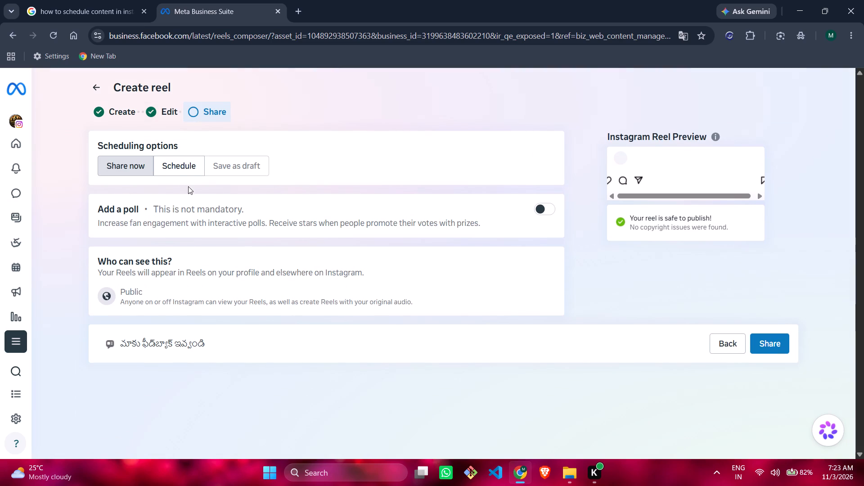
pyautogui.click(191, 172)
pyautogui.click(200, 235)
pyautogui.click(199, 222)
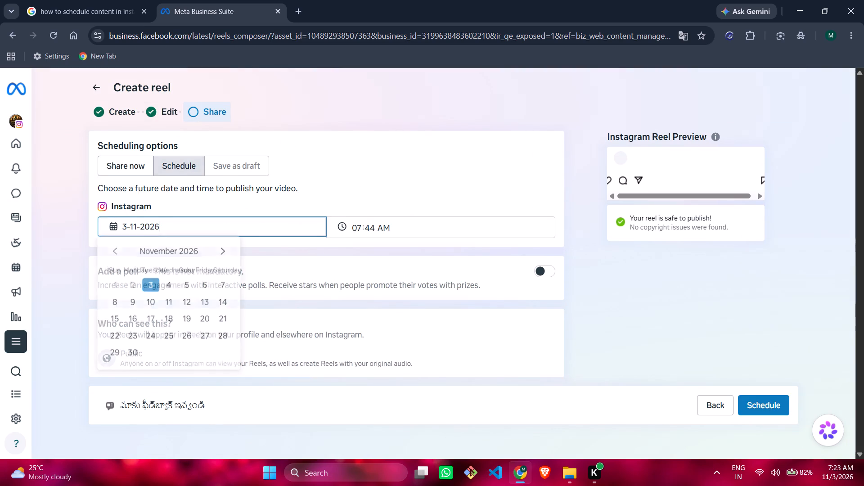
pyautogui.click(200, 283)
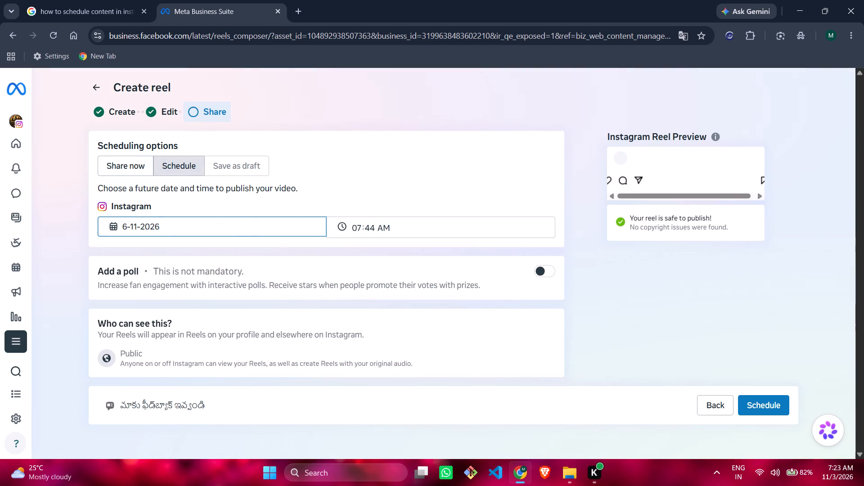
pyautogui.click(383, 225)
pyautogui.press('Down')
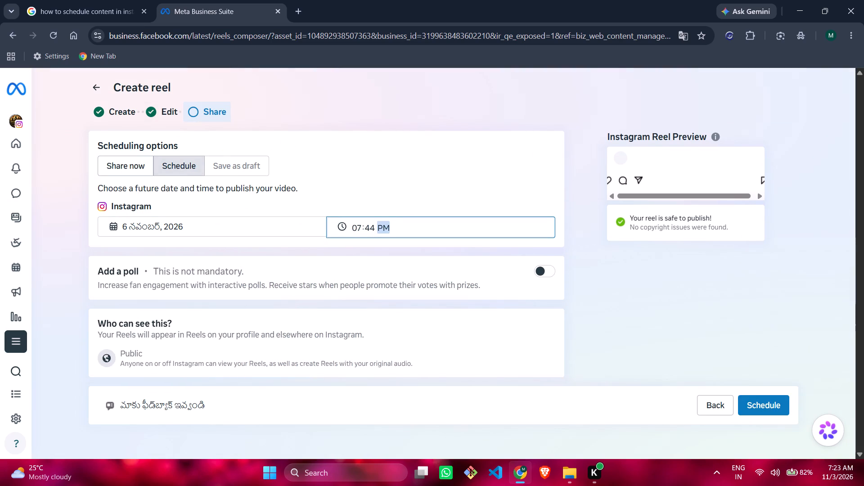
pyautogui.click(369, 227)
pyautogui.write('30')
pyautogui.click(356, 227)
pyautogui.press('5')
pyautogui.click(783, 403)
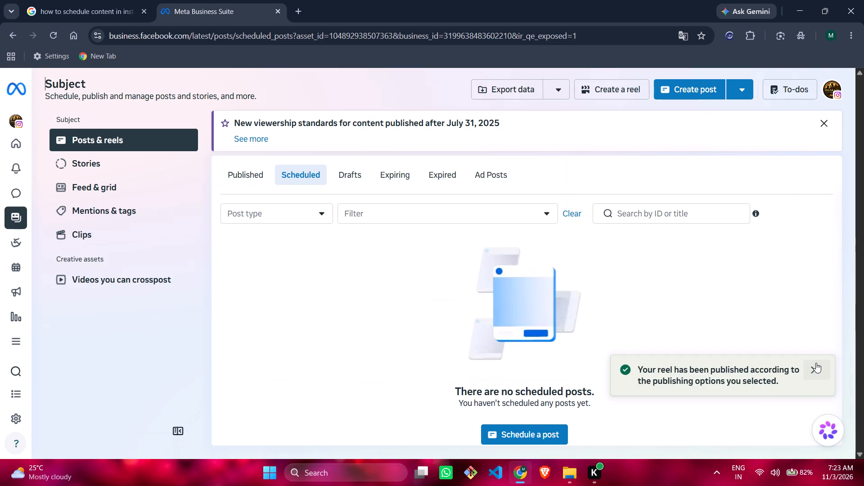
pyautogui.click(818, 368)
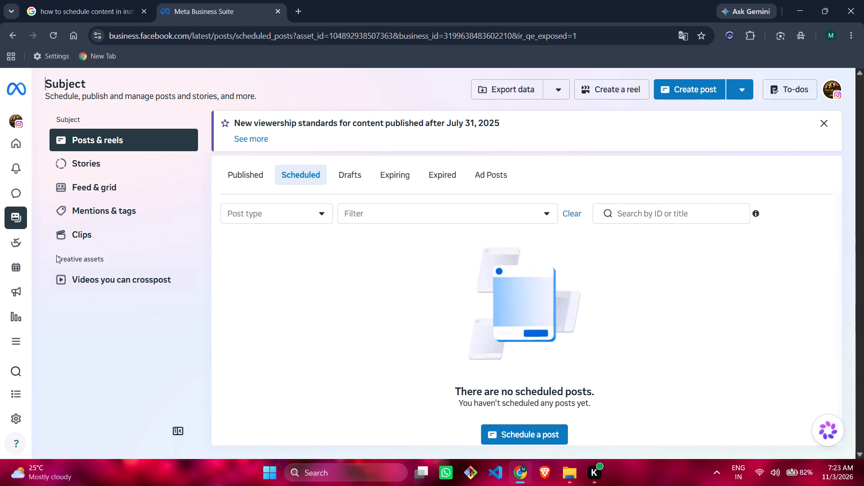
# Create a reel from the planner's Saturday 7 November slot and start adding its video file.
pyautogui.click(17, 277)
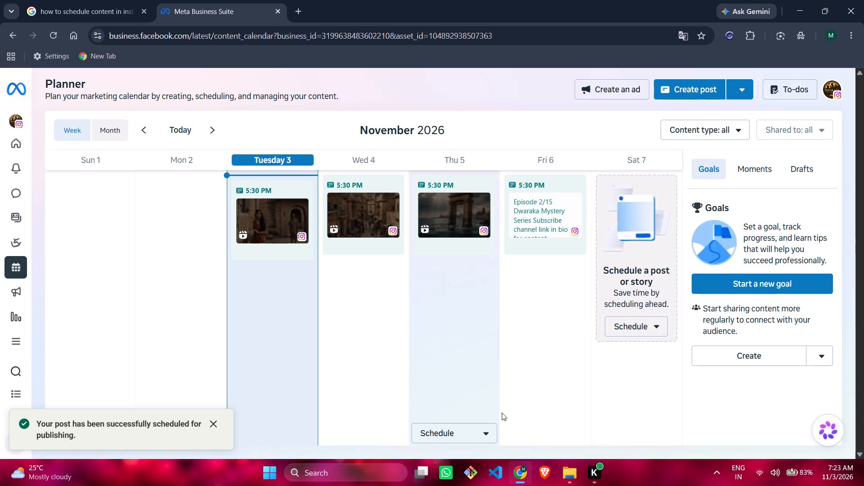
pyautogui.click(654, 323)
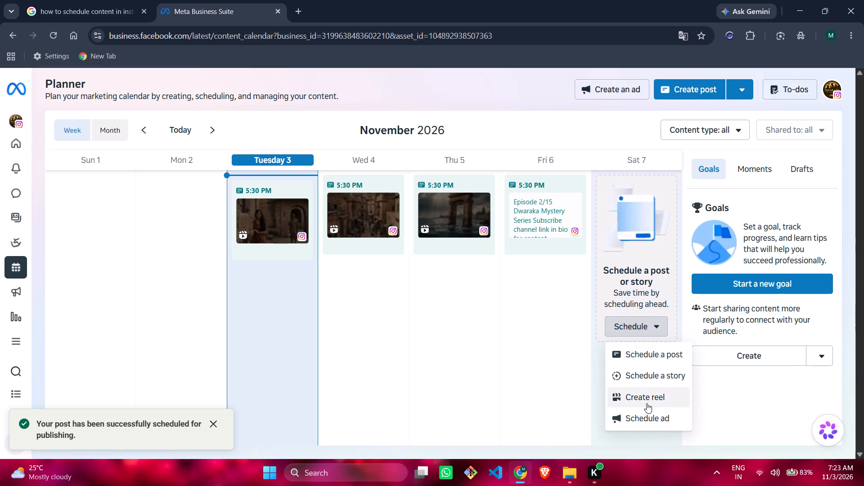
pyautogui.click(647, 403)
pyautogui.click(108, 252)
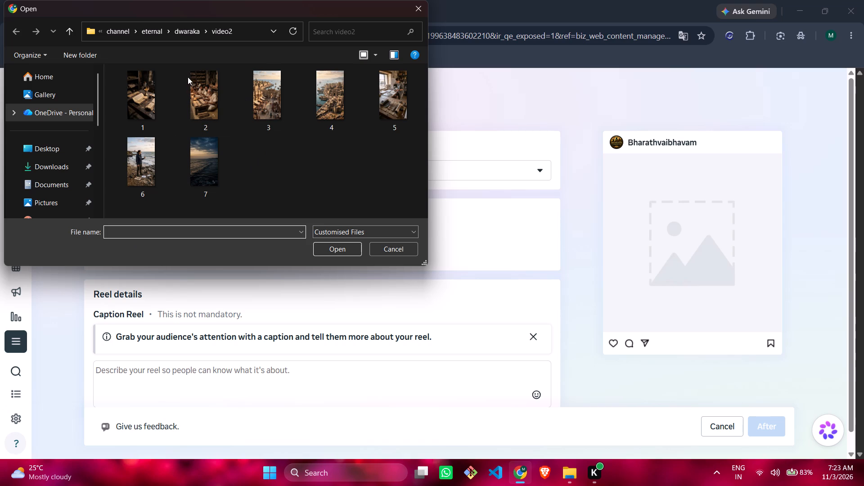
# Add the episode3 video from the dwaraka Final_videos folder to the new reel.
pyautogui.click(193, 34)
pyautogui.doubleClick(194, 106)
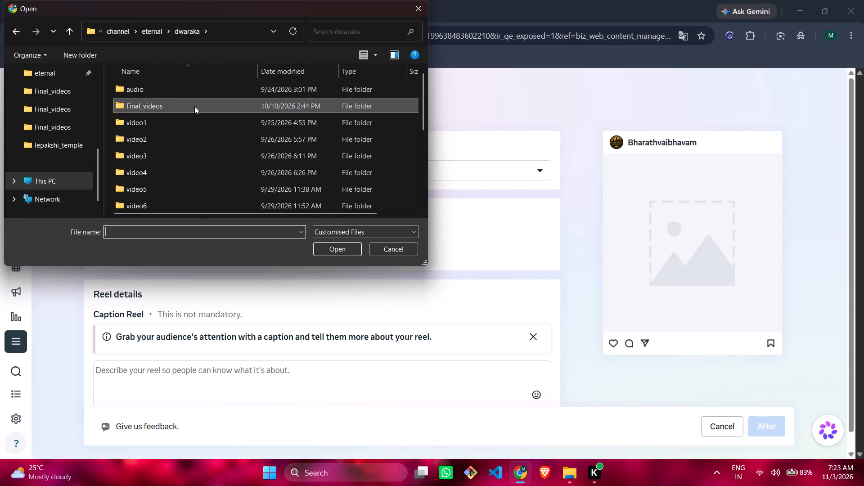
pyautogui.click(241, 112)
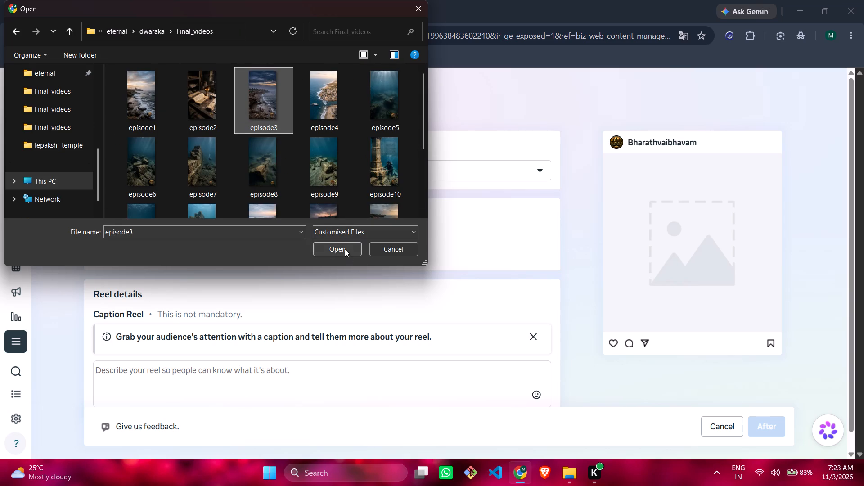
pyautogui.click(345, 249)
# Dismiss the caption tip above the reel's caption box.
pyautogui.scroll(-2, 345, 249)
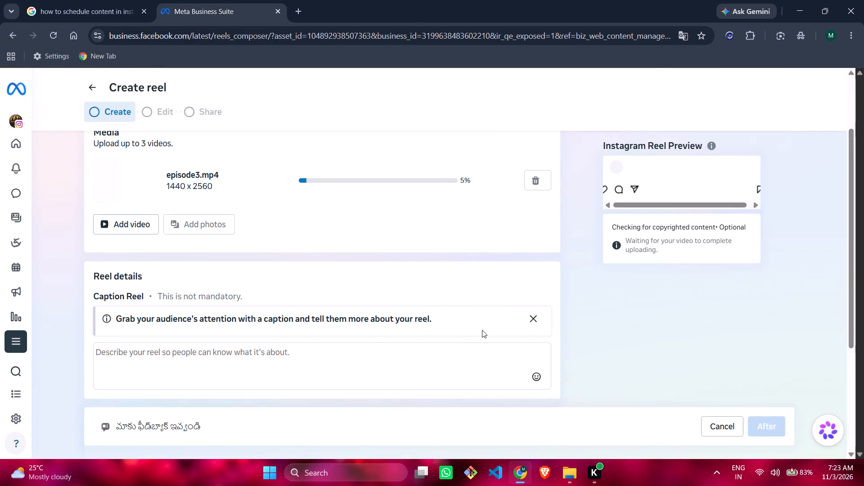
pyautogui.click(535, 315)
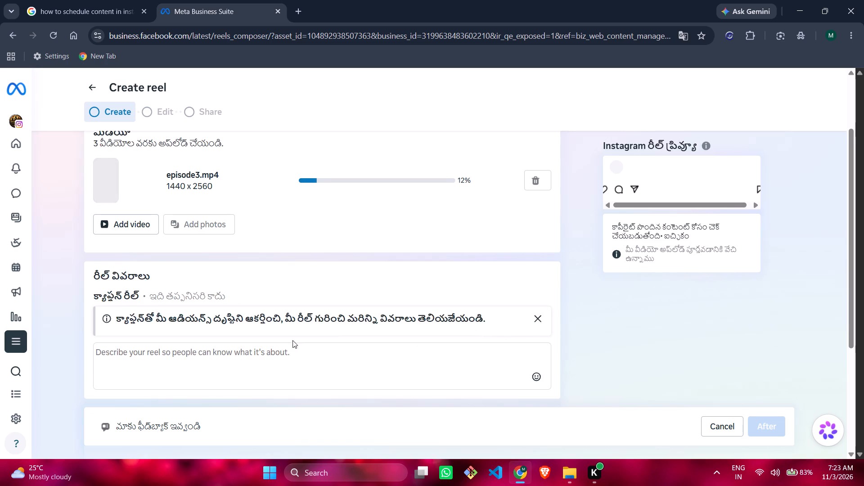
pyautogui.click(536, 319)
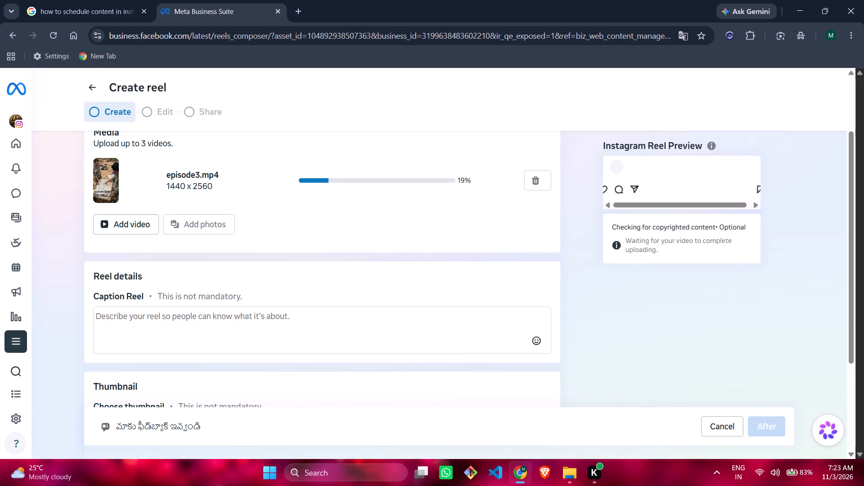
pyautogui.click(297, 332)
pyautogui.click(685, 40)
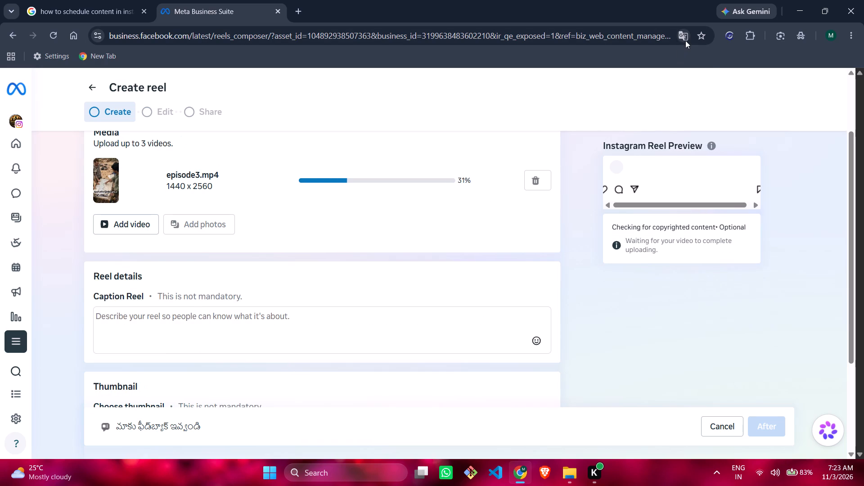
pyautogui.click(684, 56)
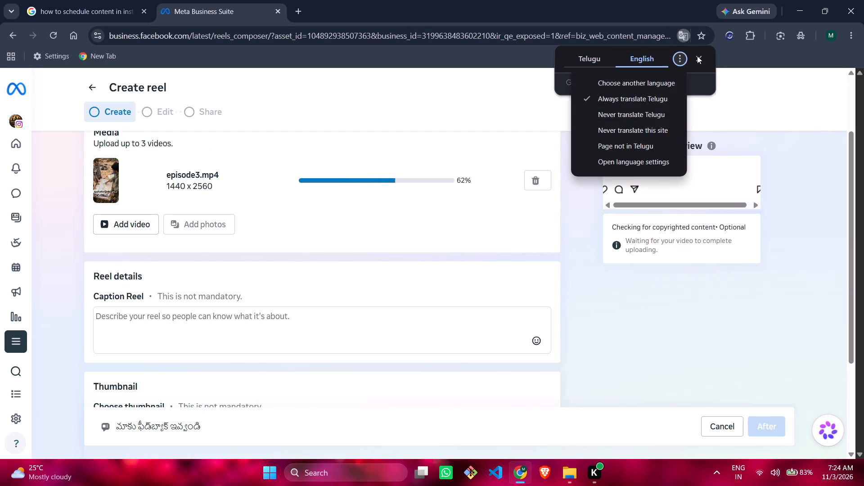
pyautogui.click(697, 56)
# Enter "Episode 3/15" as the first line of the reel's caption.
pyautogui.click(149, 336)
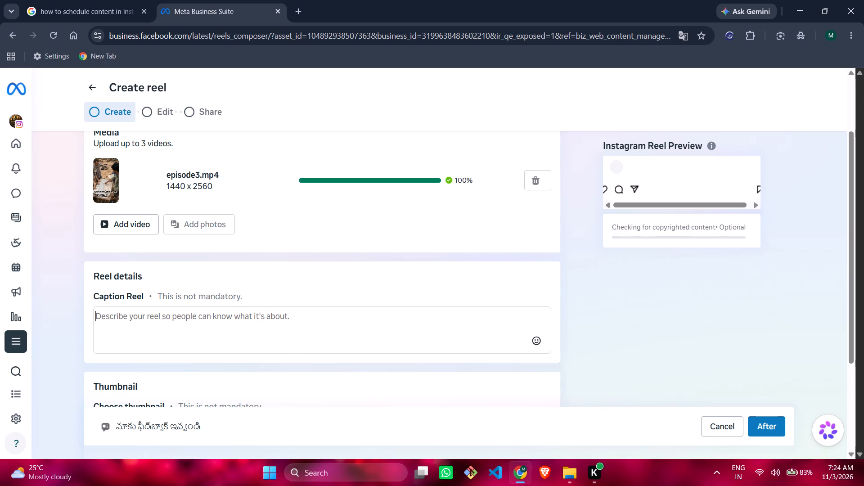
pyautogui.hotkey('shift', 'e')
pyautogui.press('p')
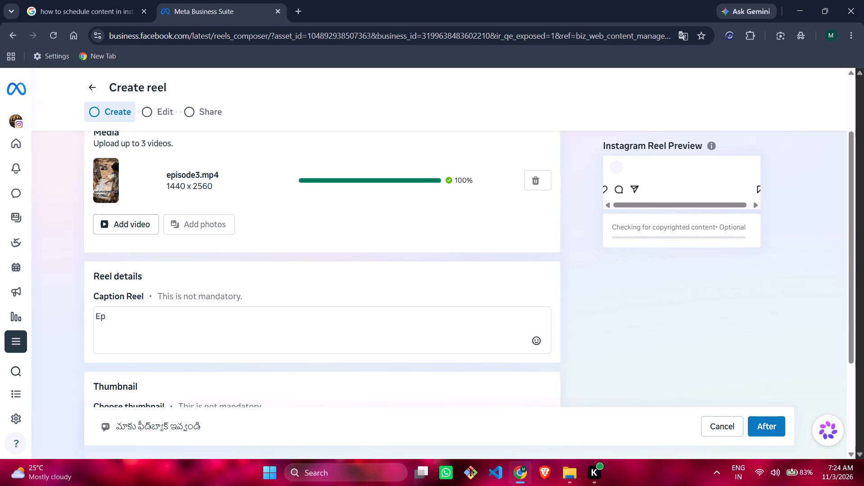
pyautogui.press('s')
pyautogui.press('BackSpace')
pyautogui.write('is')
pyautogui.write('ode')
pyautogui.press('space')
pyautogui.press('3')
pyautogui.press('/')
pyautogui.write('15')
pyautogui.press('Return')
# Enter "Dwaraka Mystery Series" as the second line of the episode 3 reel's caption.
pyautogui.write('Dwaraka')
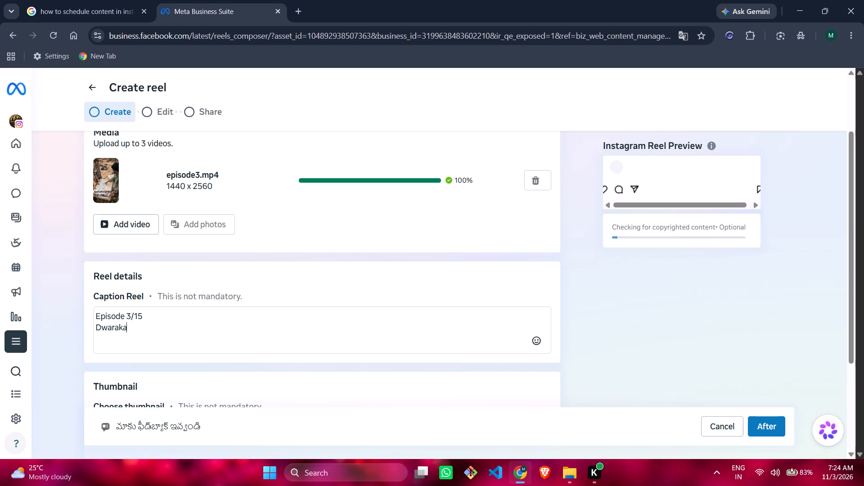
pyautogui.press('space')
pyautogui.write('MM')
pyautogui.press('BackSpace')
pyautogui.write('ystery')
pyautogui.press('space')
pyautogui.write('Set')
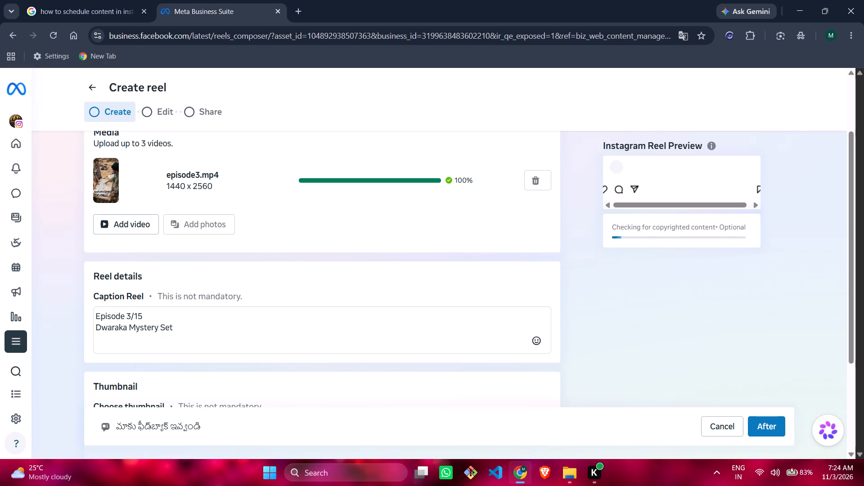
pyautogui.press('BackSpace')
pyautogui.write('ries')
# Add "Subscribe channel link in bio for content" as the third line of the episode 3 reel's caption.
pyautogui.press('Return')
pyautogui.write('Sun')
pyautogui.press('BackSpace')
pyautogui.write('bscr')
pyautogui.write('ibe')
pyautogui.press('space')
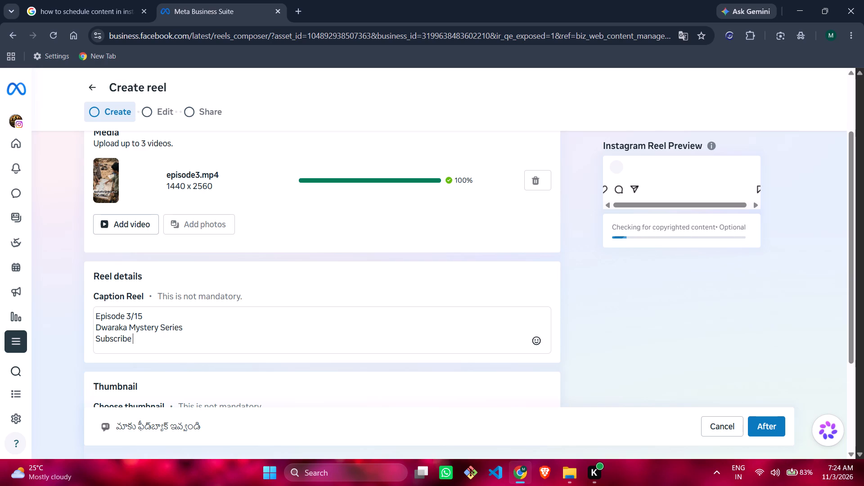
pyautogui.write('channel link in bio fr')
pyautogui.press('space')
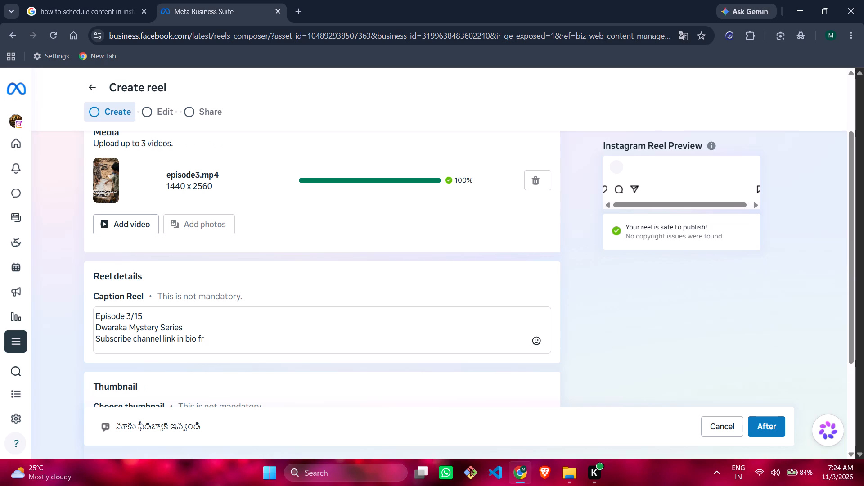
pyautogui.press('BackSpace')
pyautogui.press('BackSpace')
pyautogui.write('or')
pyautogui.press('space')
pyautogui.write('content')
# Upload the Archaeologist looking at ocean image from the dwaraka video3 folder as the reel's thumbnail.
pyautogui.scroll(-3, 149, 336)
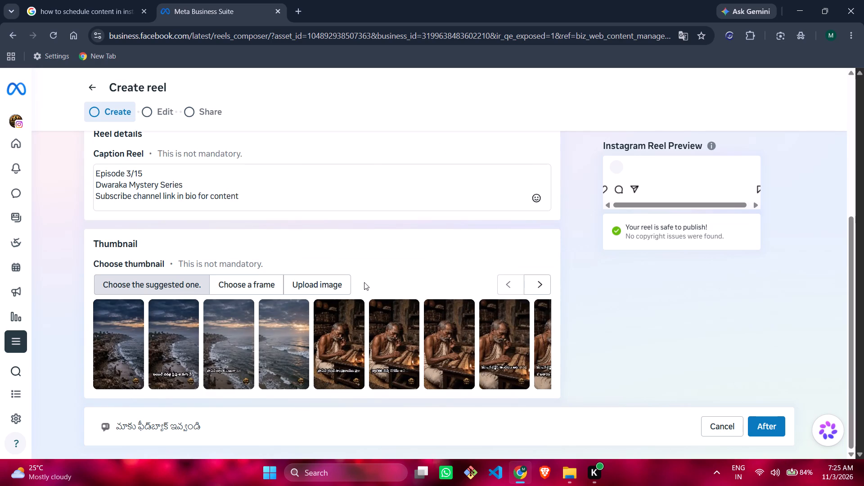
pyautogui.click(347, 287)
pyautogui.click(504, 381)
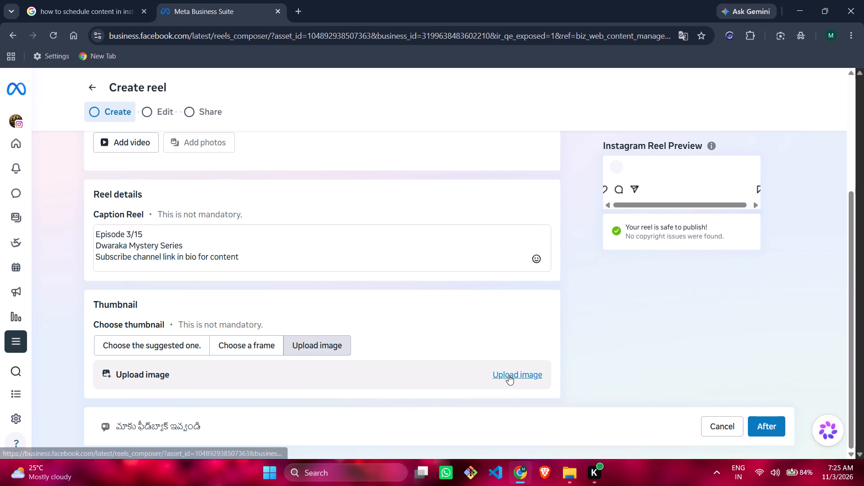
pyautogui.click(508, 375)
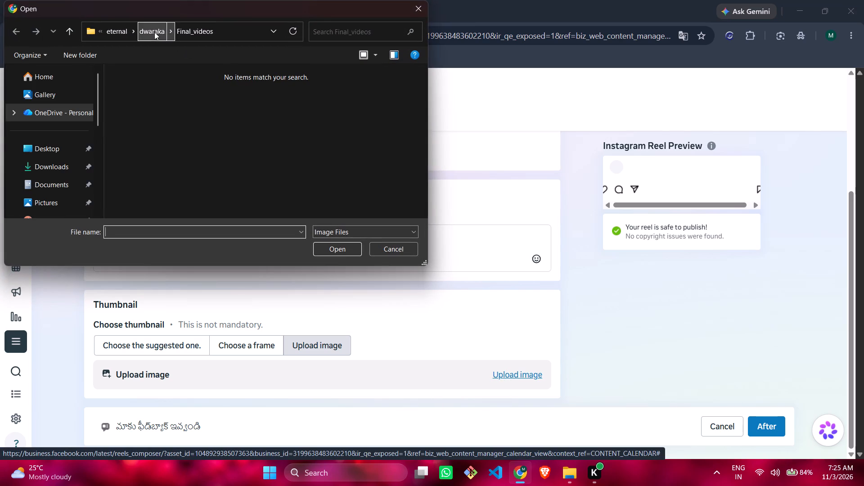
pyautogui.click(154, 32)
pyautogui.click(161, 140)
pyautogui.doubleClick(160, 150)
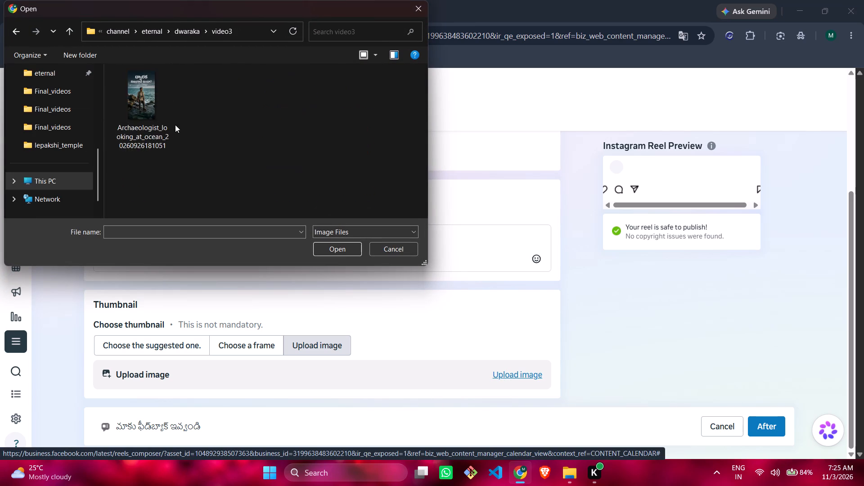
pyautogui.click(154, 128)
pyautogui.click(339, 256)
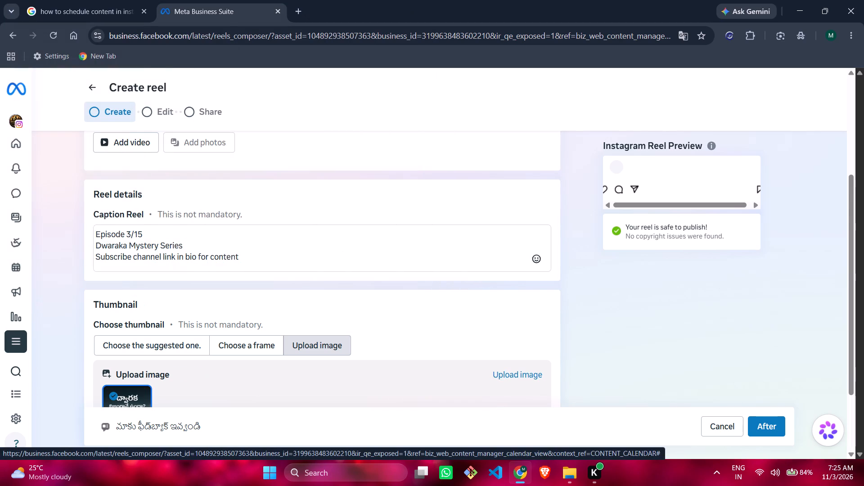
# Switch the episode 3 reel's sharing option to scheduled publishing and set its Instagram date to 7 November 2026.
pyautogui.scroll(-3, 473, 279)
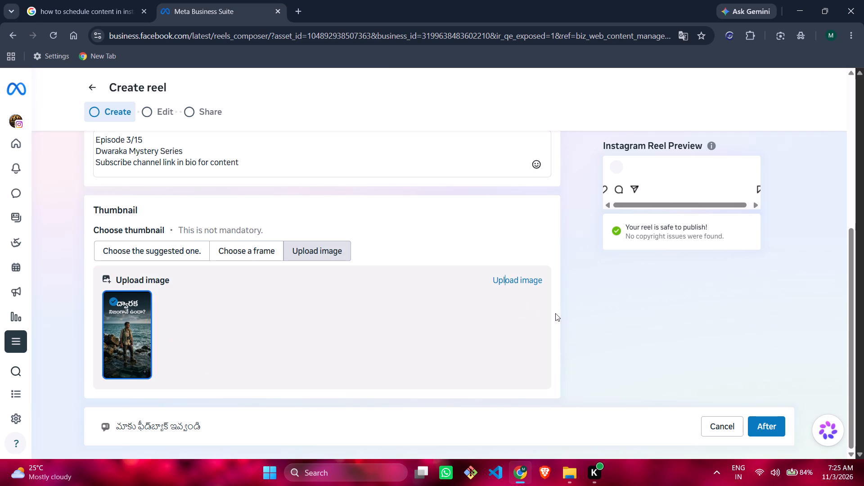
pyautogui.click(198, 114)
pyautogui.click(190, 169)
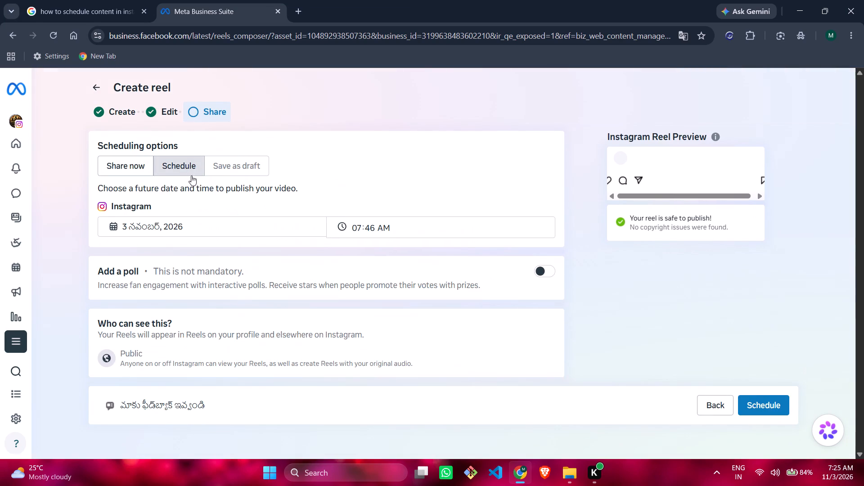
pyautogui.click(202, 219)
pyautogui.click(202, 228)
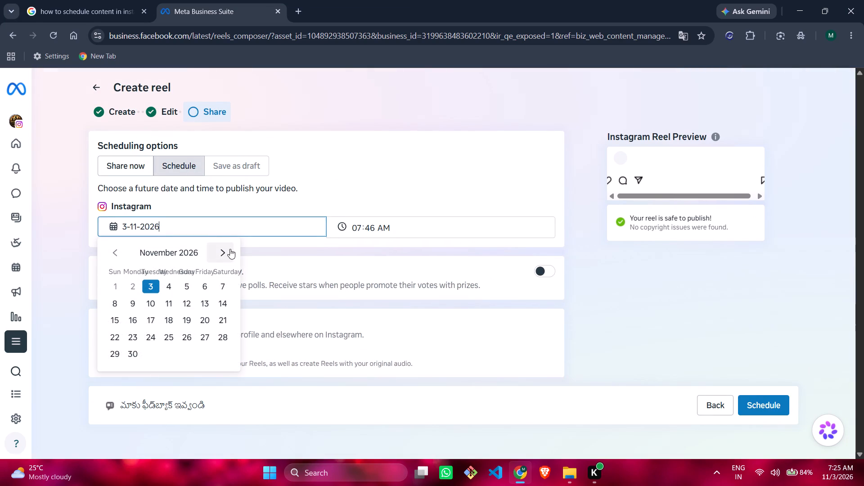
pyautogui.click(226, 284)
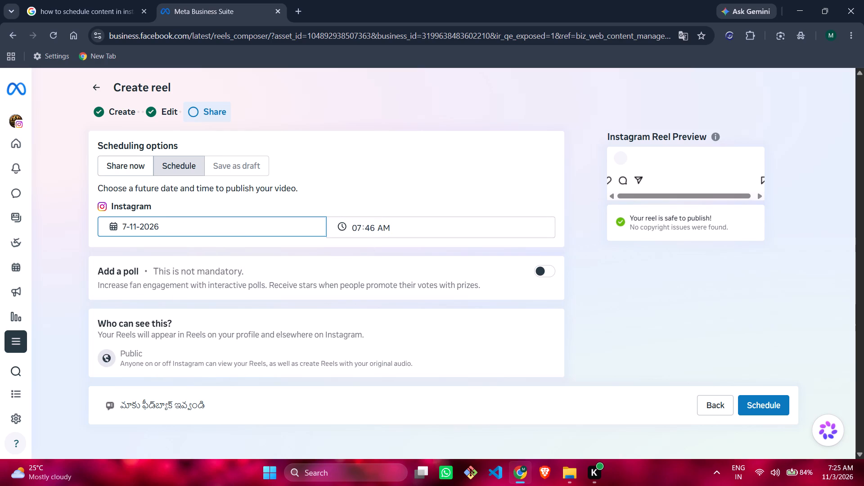
# Set the publishing time to 05:30 PM, schedule the episode 3 reel and dismiss the notification.
pyautogui.click(388, 228)
pyautogui.press('Down')
pyautogui.click(371, 226)
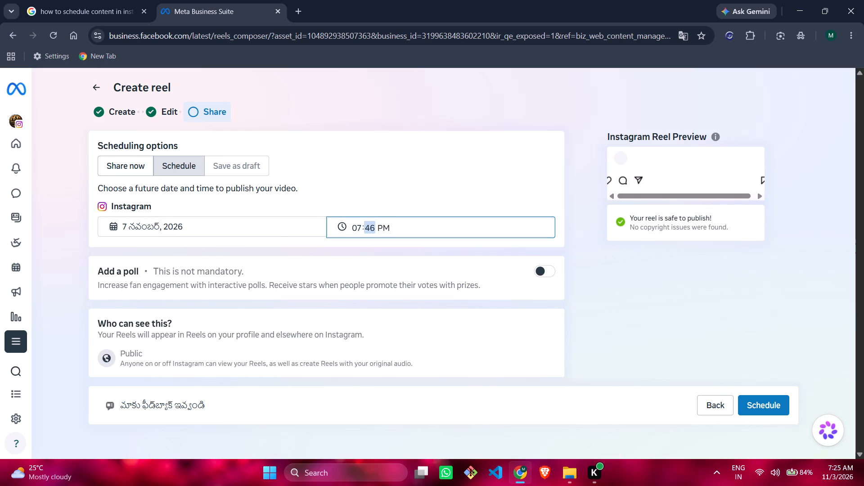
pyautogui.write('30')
pyautogui.click(358, 227)
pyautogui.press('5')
pyautogui.click(763, 408)
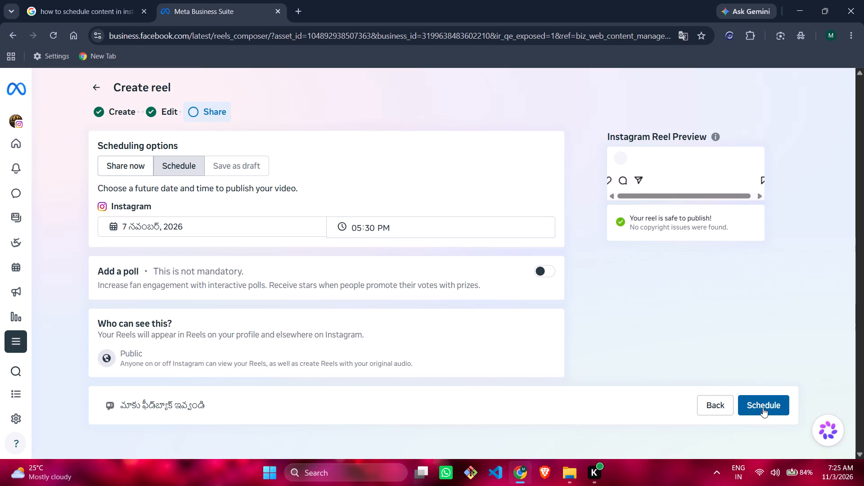
pyautogui.click(763, 408)
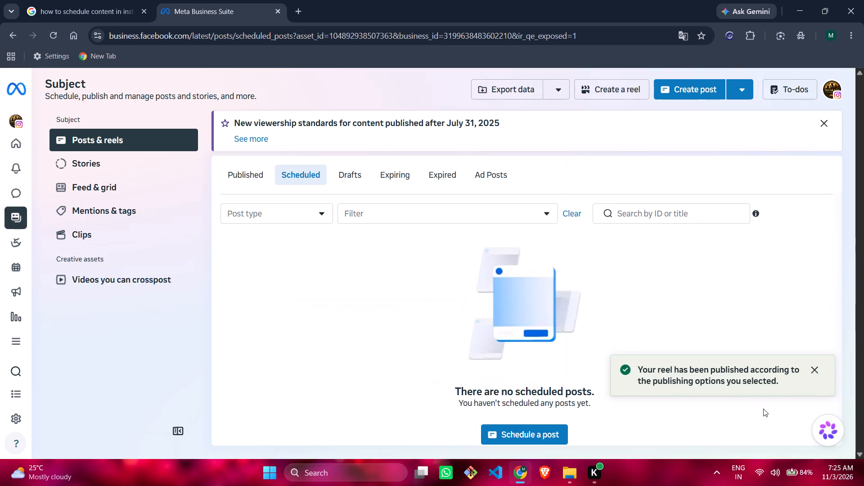
pyautogui.click(812, 372)
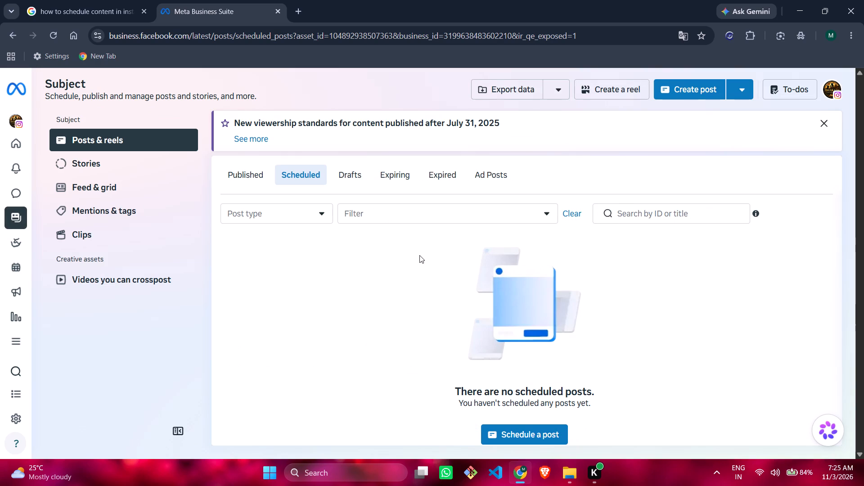
# Start a new reel from the Planner on Sunday 8 November 2026.
pyautogui.click(22, 271)
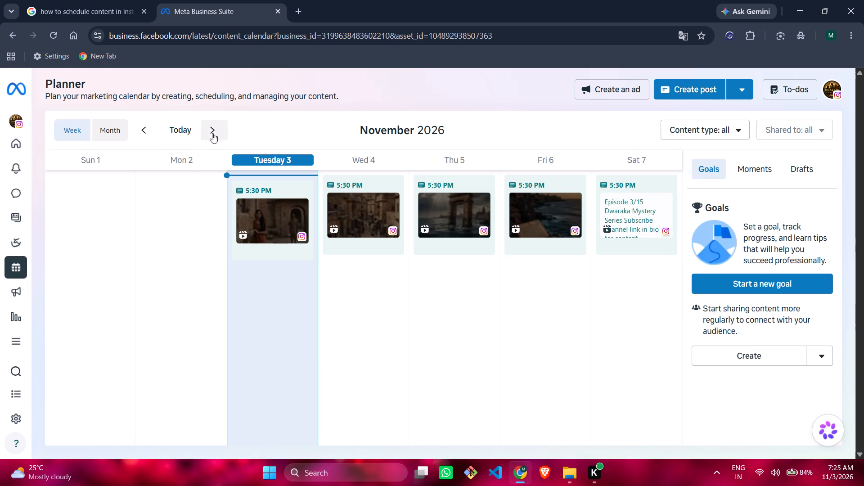
pyautogui.click(213, 134)
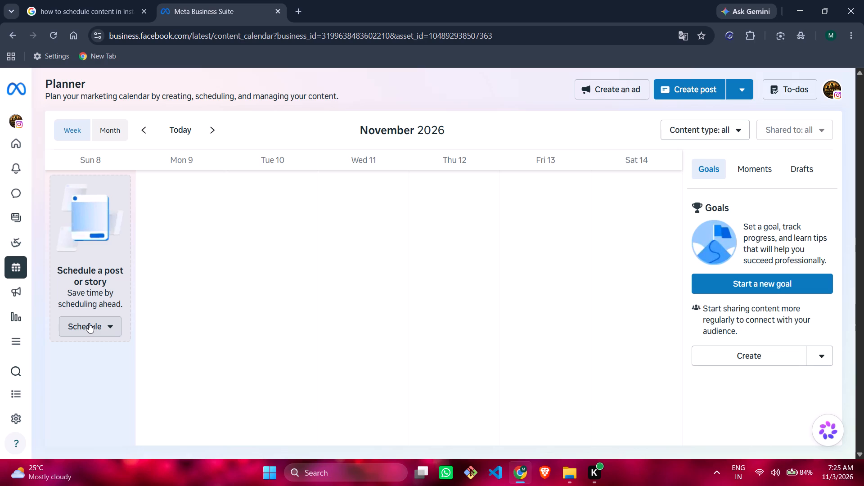
pyautogui.click(108, 331)
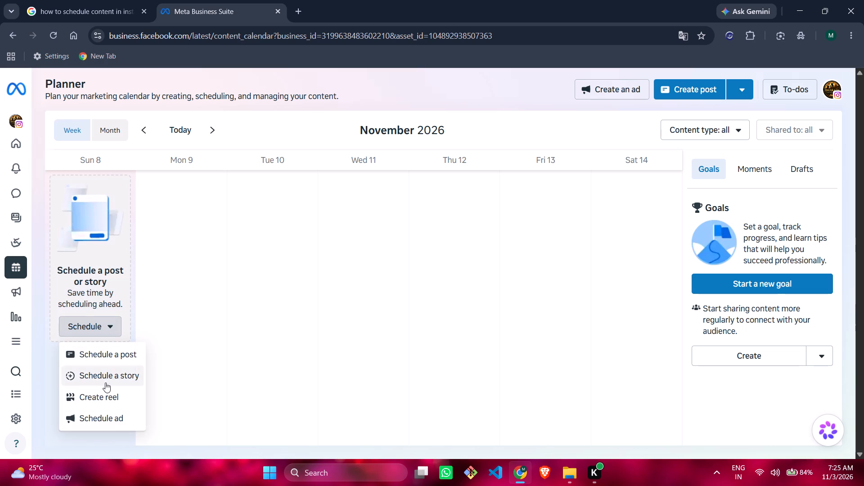
pyautogui.click(96, 399)
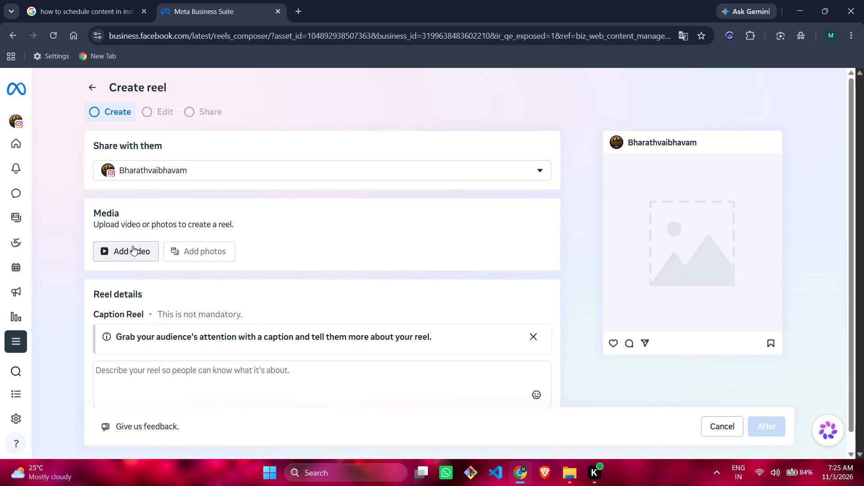
# Add the episode4 video from the dwaraka Final_videos folder to the new reel.
pyautogui.click(132, 246)
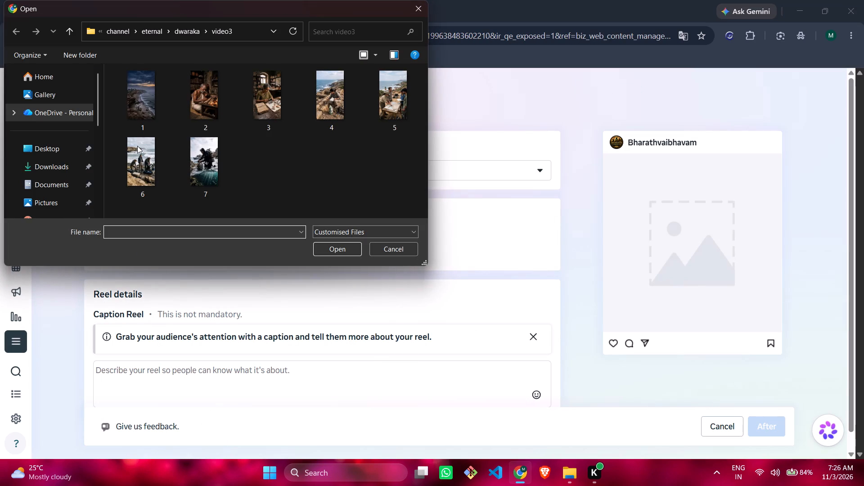
pyautogui.click(183, 30)
pyautogui.doubleClick(190, 108)
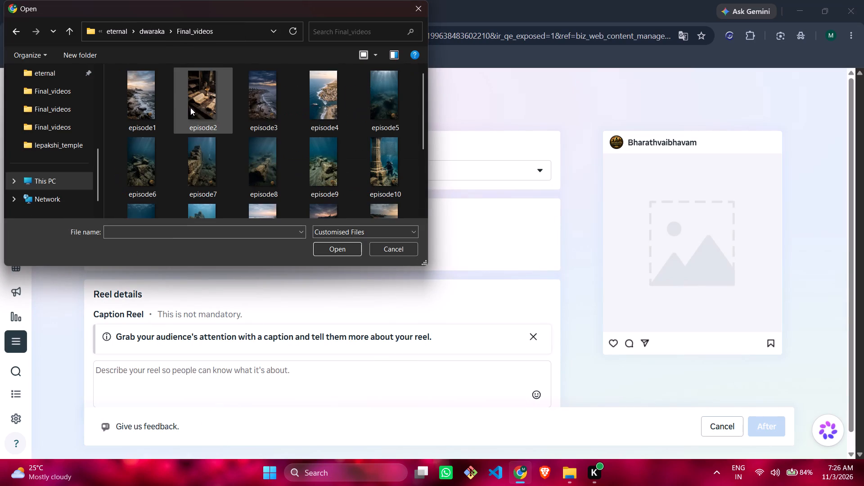
pyautogui.click(322, 99)
pyautogui.click(358, 249)
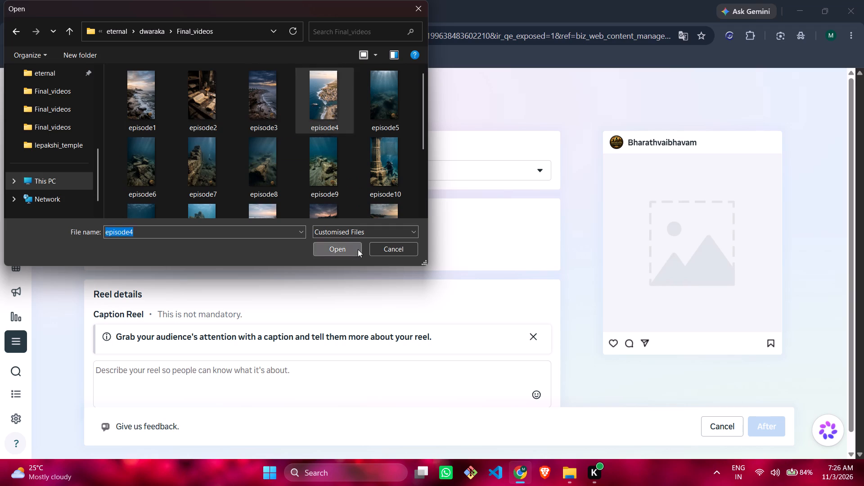
# Caption the reel on three lines: "Episode 4/15", "Dwaraka Mystery Series" and "Subscribe channel link in bio for more content".
pyautogui.scroll(-2, 246, 310)
pyautogui.click(228, 360)
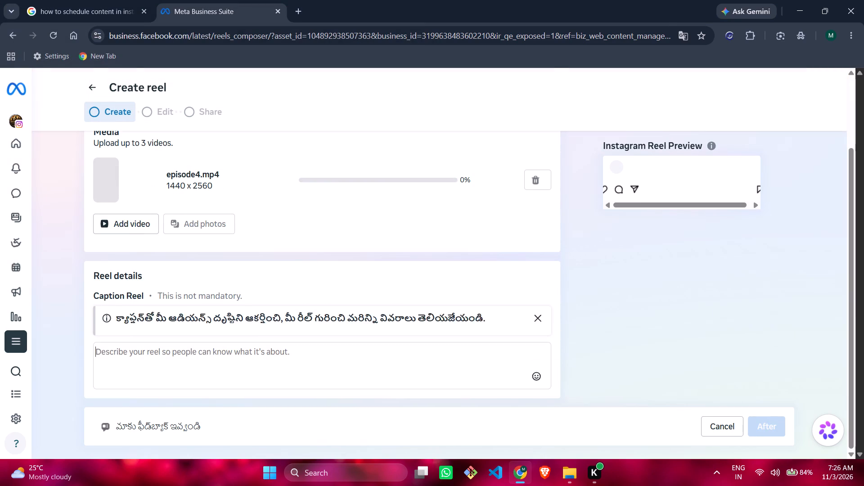
pyautogui.write('Episode')
pyautogui.press('space')
pyautogui.write('4/15')
pyautogui.hotkey('shift', 'Return')
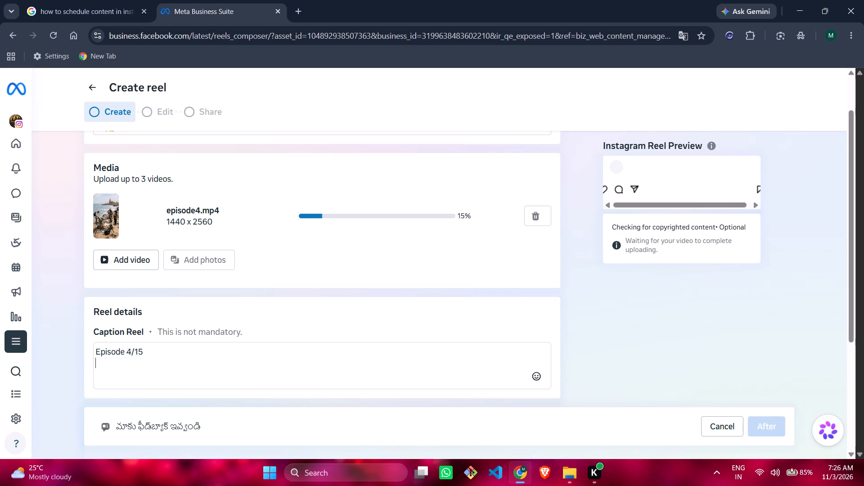
pyautogui.hotkey('shift', 'd')
pyautogui.write('waraka Myster')
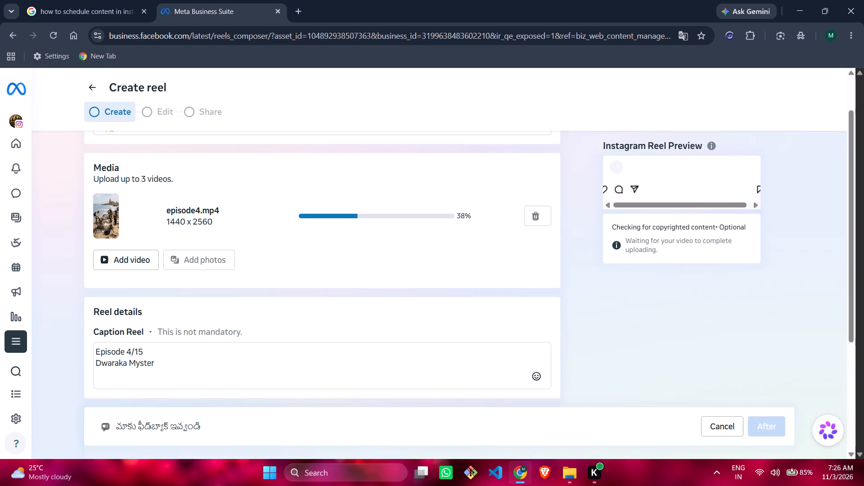
pyautogui.write('y Series')
pyautogui.press('Return')
pyautogui.write('Subscribe channel link in bio for more content')
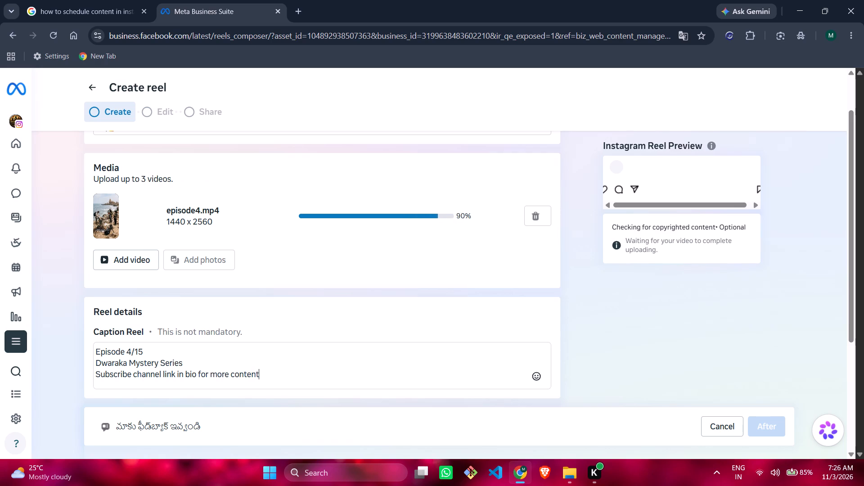
# Choose a custom uploaded image for the episode 4 reel's thumbnail and open the image file selection.
pyautogui.scroll(-3, 228, 360)
pyautogui.click(322, 290)
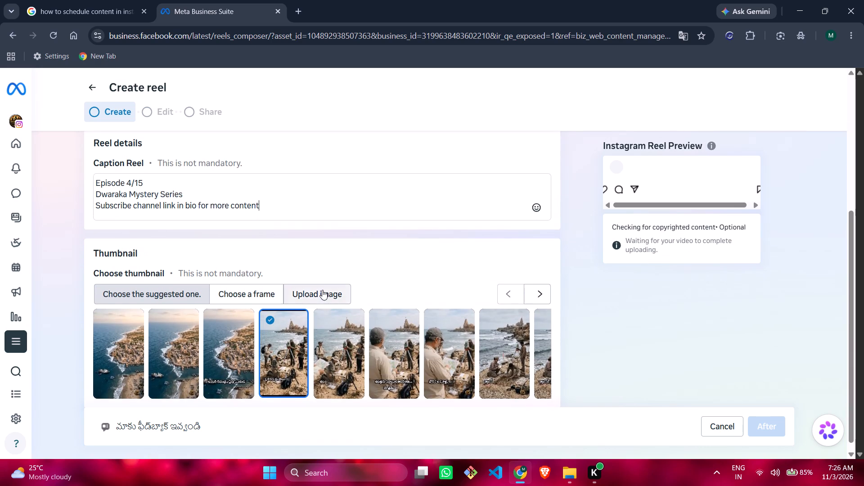
pyautogui.click(315, 293)
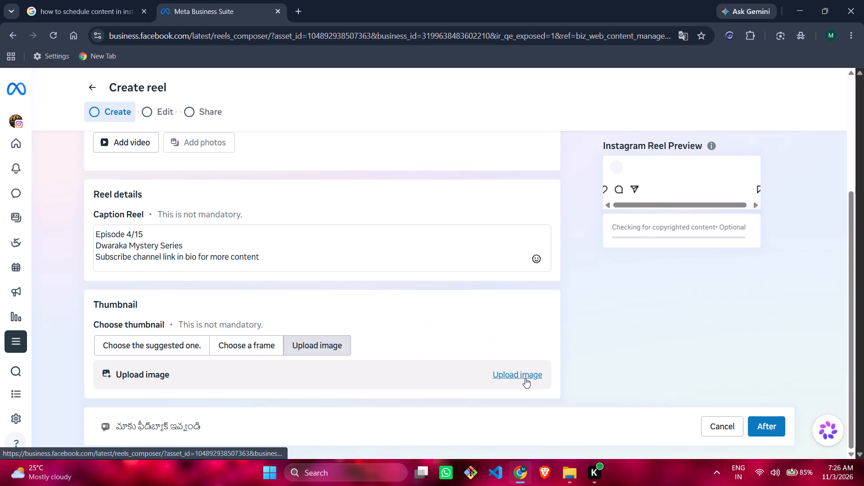
pyautogui.click(525, 378)
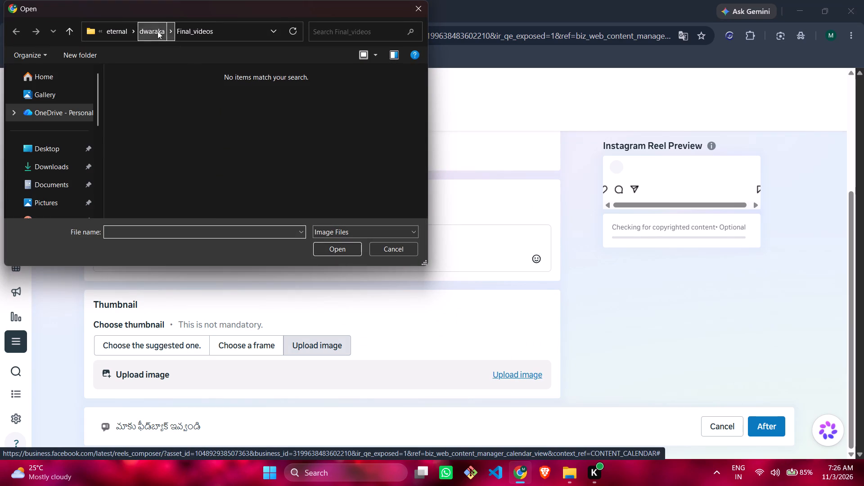
# Upload the Archaeologist examining stone image from the dwaraka video4 folder as the episode 4 reel's thumbnail.
pyautogui.click(157, 31)
pyautogui.doubleClick(155, 173)
pyautogui.click(154, 125)
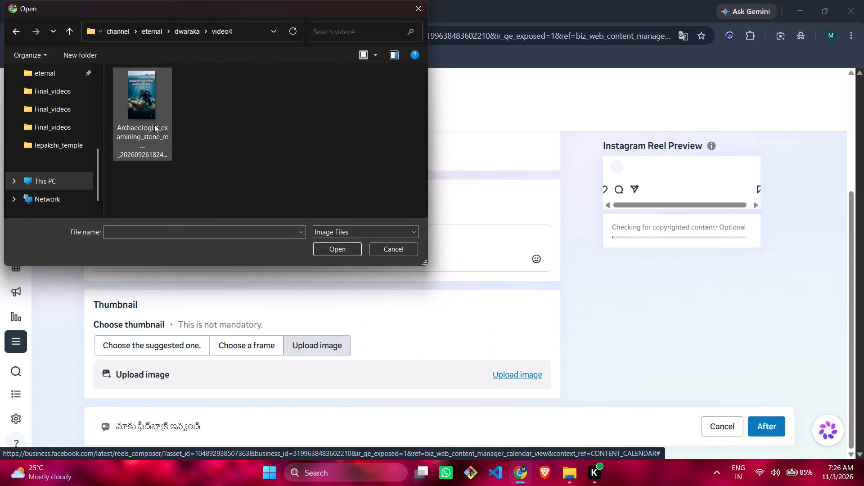
pyautogui.click(326, 243)
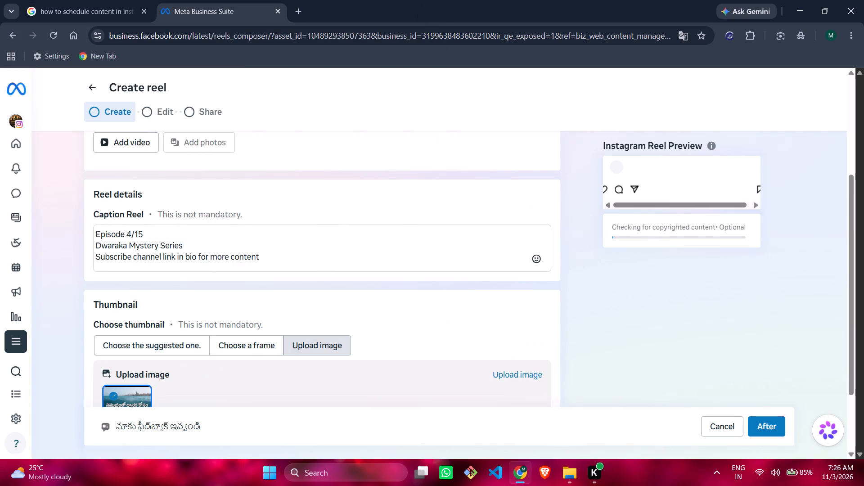
pyautogui.scroll(-3, 626, 295)
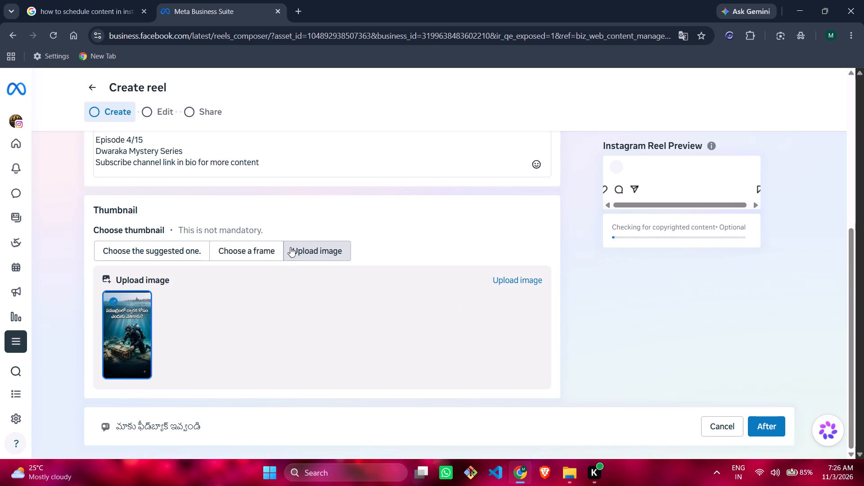
# Schedule the episode 4 reel for 8 November 2026 at 05:30 PM.
pyautogui.click(201, 118)
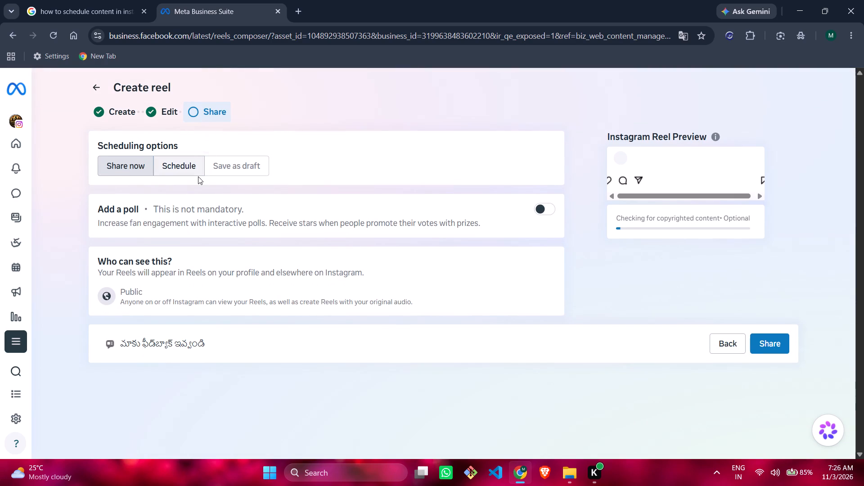
pyautogui.click(198, 176)
pyautogui.click(198, 171)
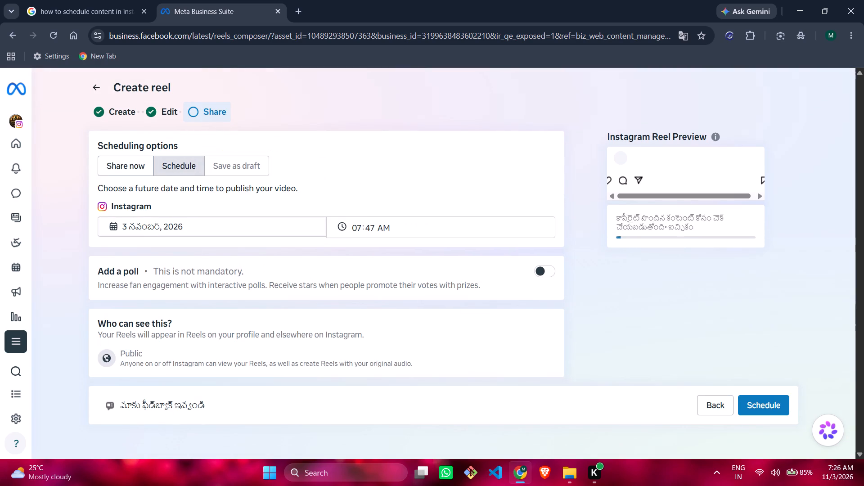
pyautogui.click(192, 221)
pyautogui.click(112, 301)
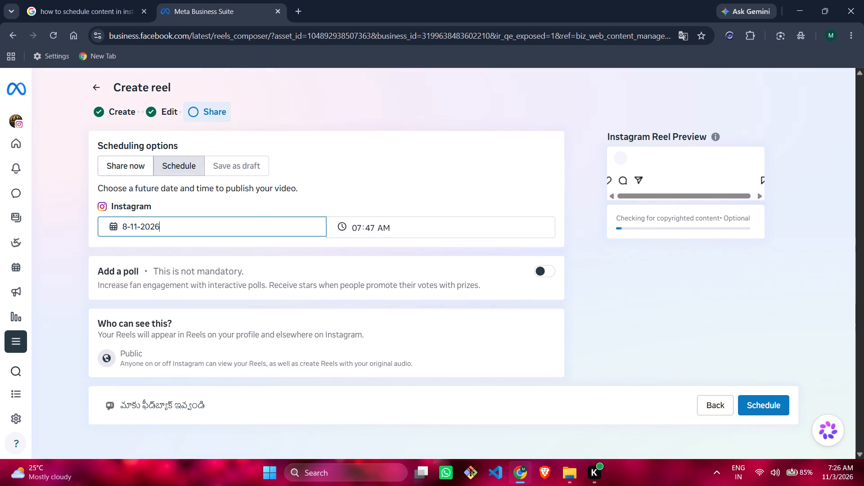
pyautogui.click(385, 230)
pyautogui.press('Down')
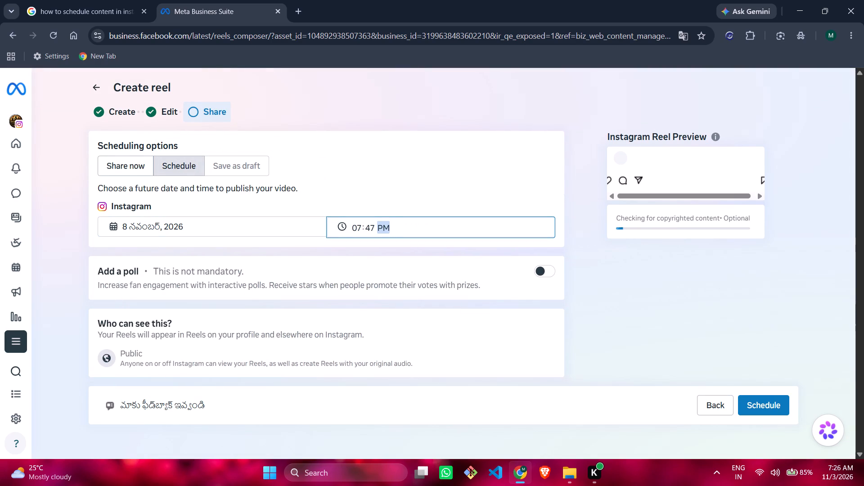
pyautogui.click(369, 233)
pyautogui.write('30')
pyautogui.click(360, 229)
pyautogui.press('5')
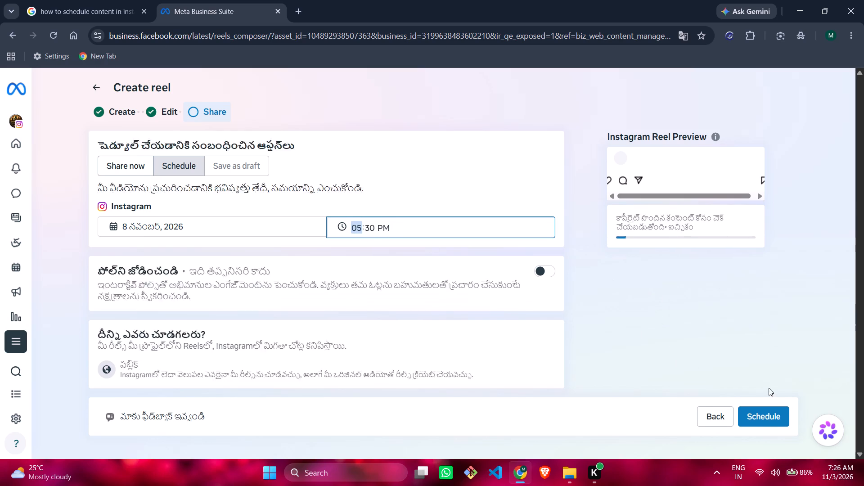
pyautogui.click(774, 410)
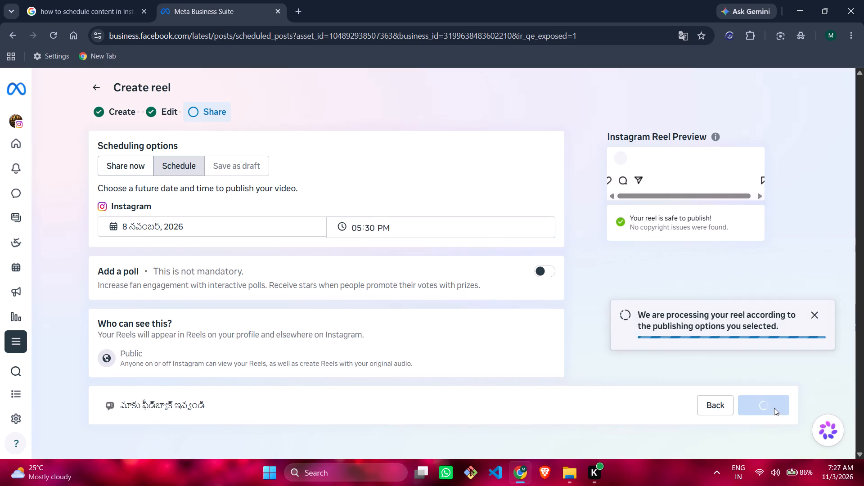
# Start a new reel from the Planner on Monday 9 November 2026.
pyautogui.click(18, 272)
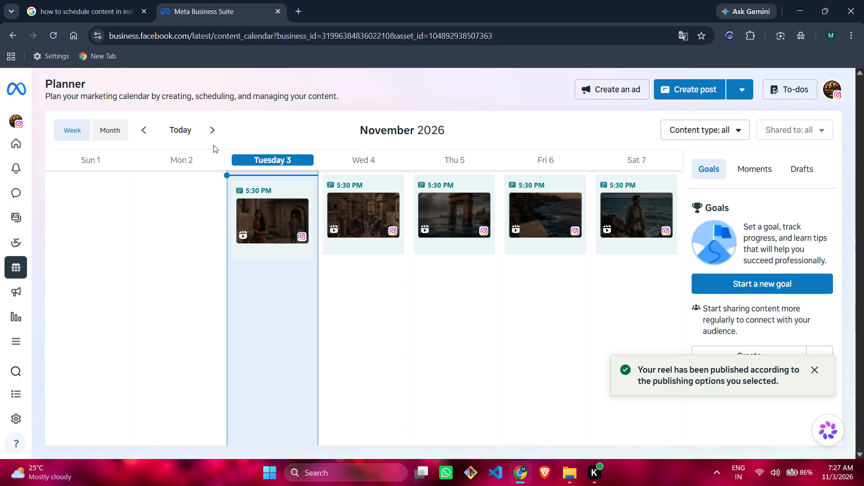
pyautogui.click(217, 136)
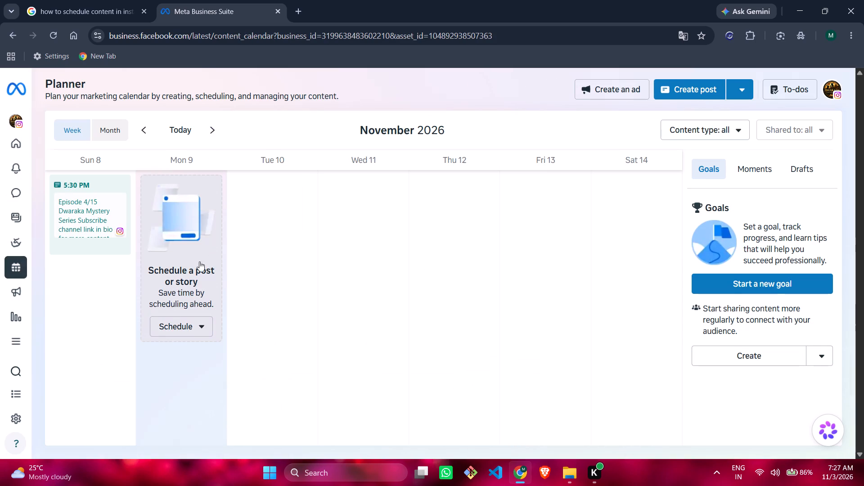
pyautogui.click(166, 330)
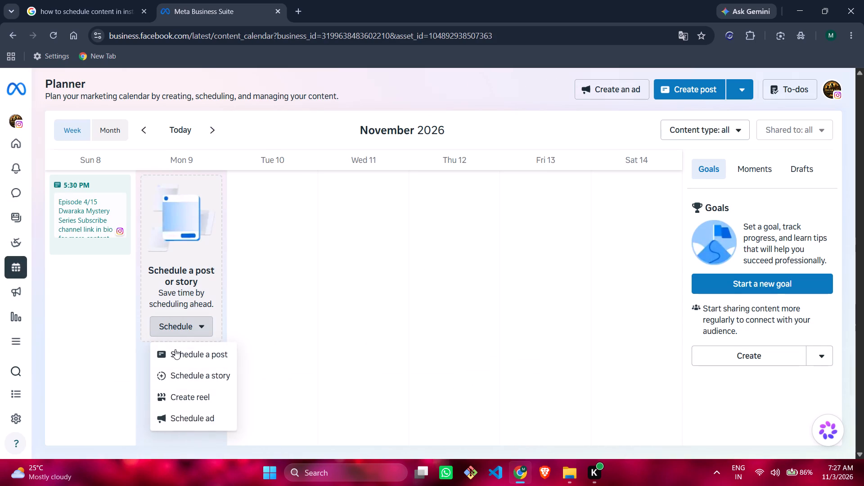
pyautogui.click(179, 395)
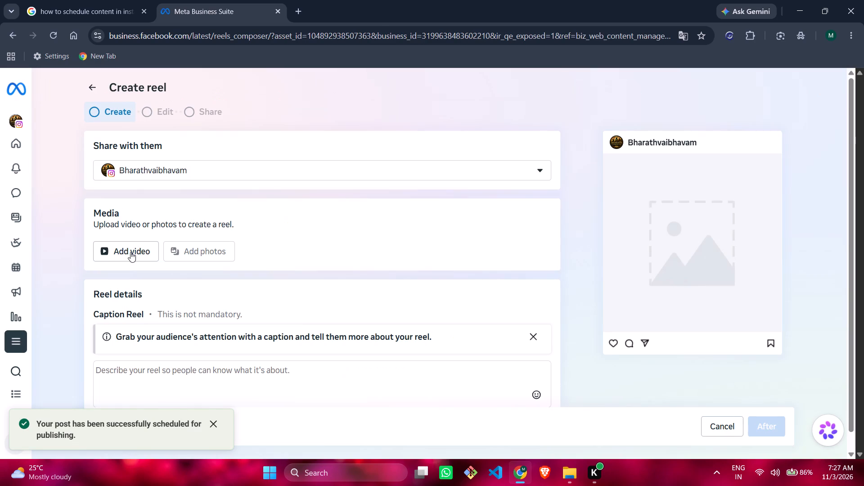
# Add the episode5 video from the dwaraka Final_videos folder to the new reel.
pyautogui.click(130, 252)
pyautogui.click(211, 423)
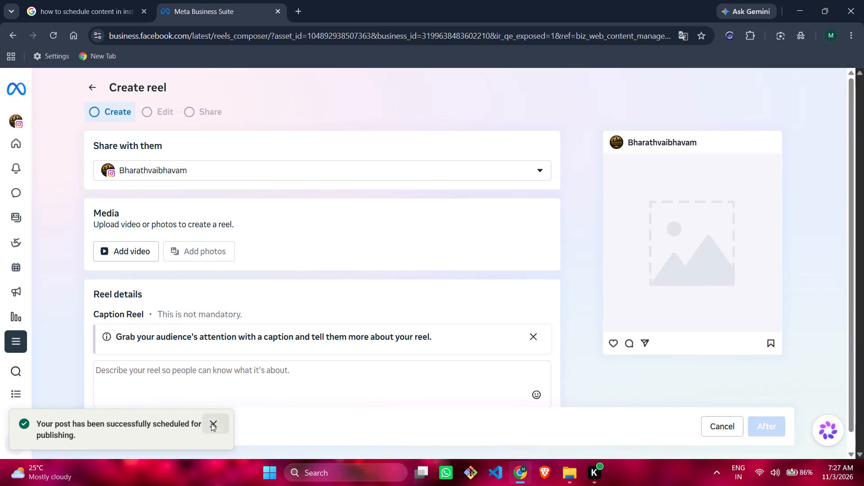
pyautogui.click(137, 246)
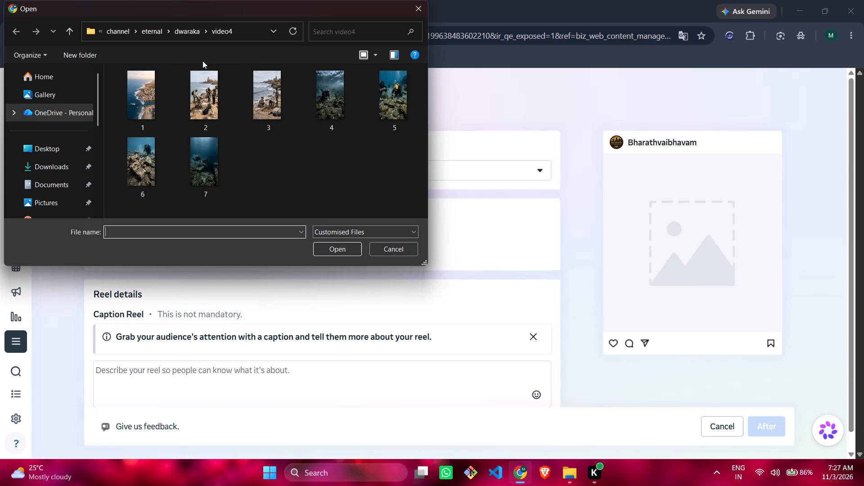
pyautogui.click(189, 27)
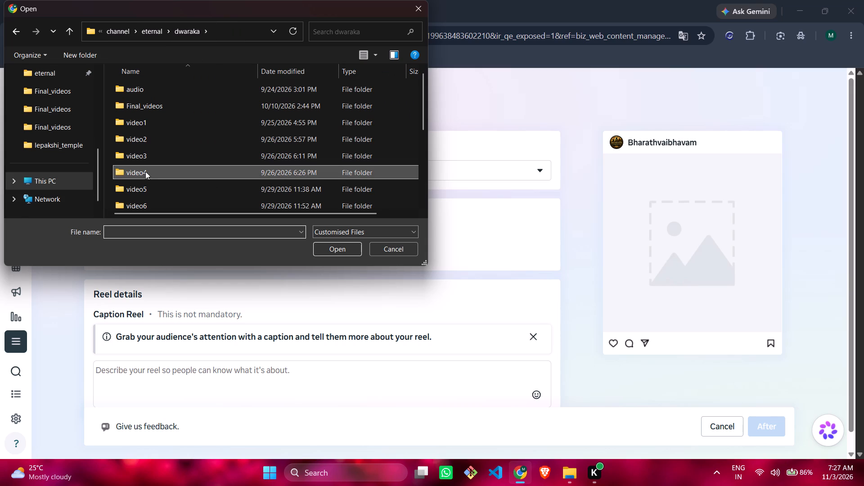
pyautogui.doubleClick(212, 100)
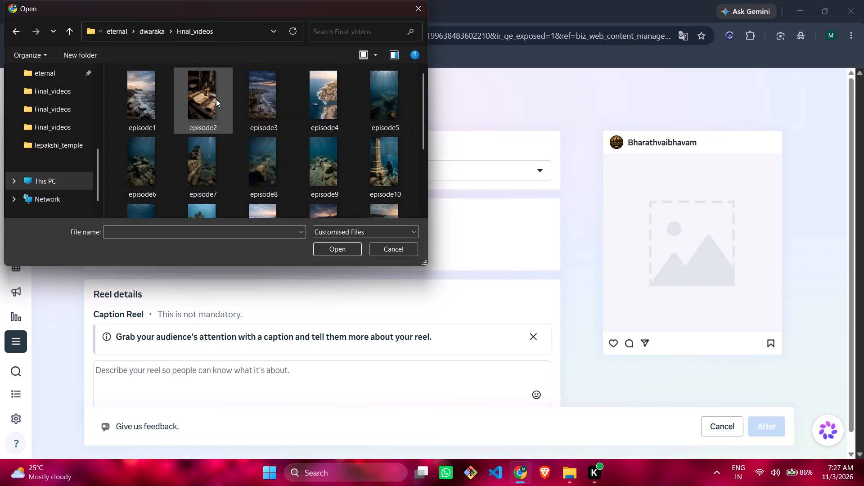
pyautogui.click(400, 99)
pyautogui.click(345, 245)
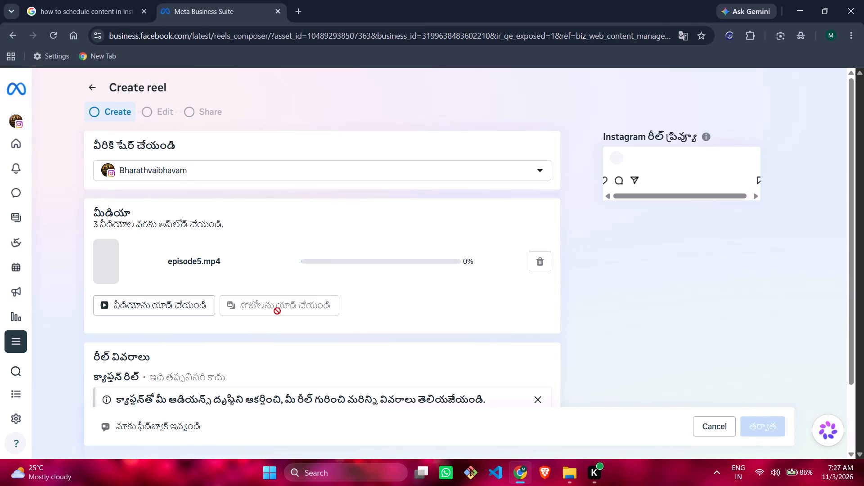
# Caption the reel on three lines: "Episode 5/15", "Dwaraka Mysteru series" and "Subscribe channel link in bio for com".
pyautogui.scroll(-2, 254, 352)
pyautogui.click(257, 366)
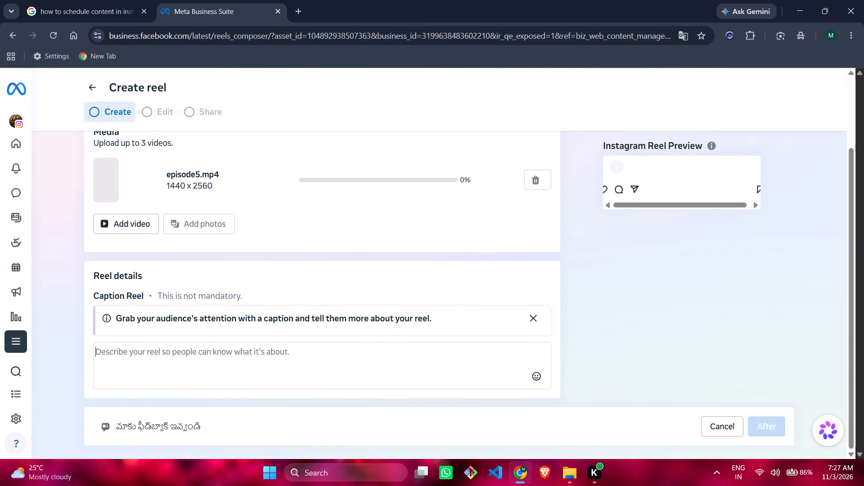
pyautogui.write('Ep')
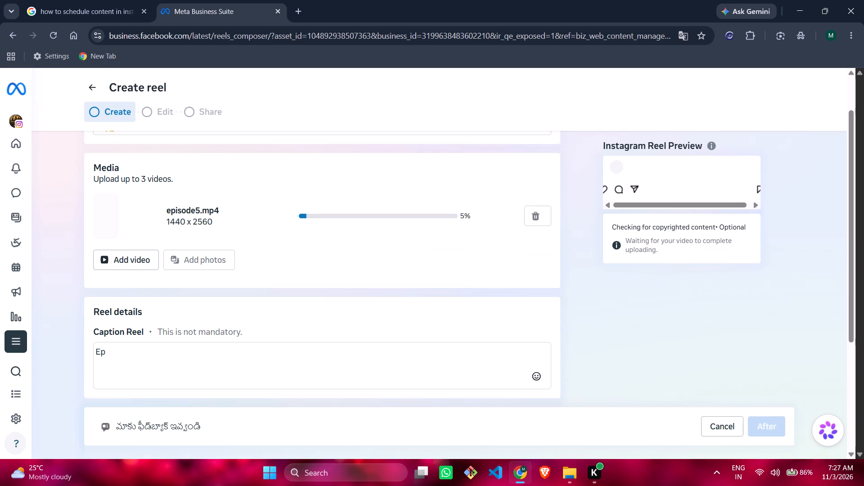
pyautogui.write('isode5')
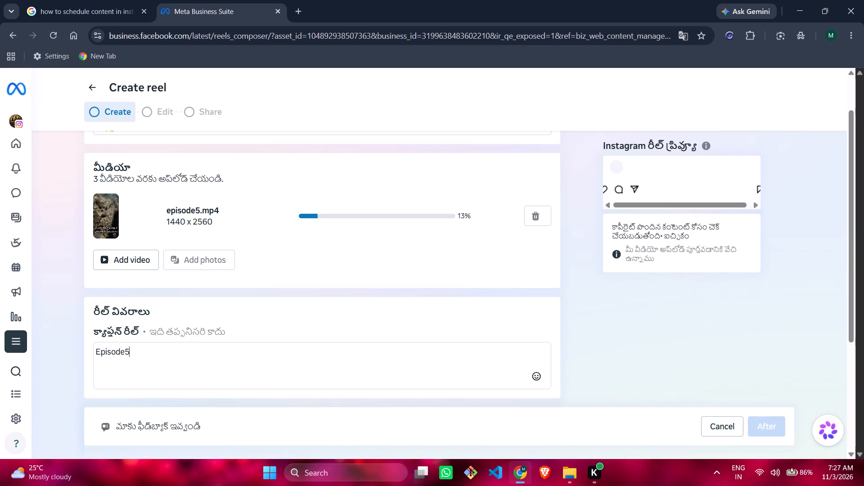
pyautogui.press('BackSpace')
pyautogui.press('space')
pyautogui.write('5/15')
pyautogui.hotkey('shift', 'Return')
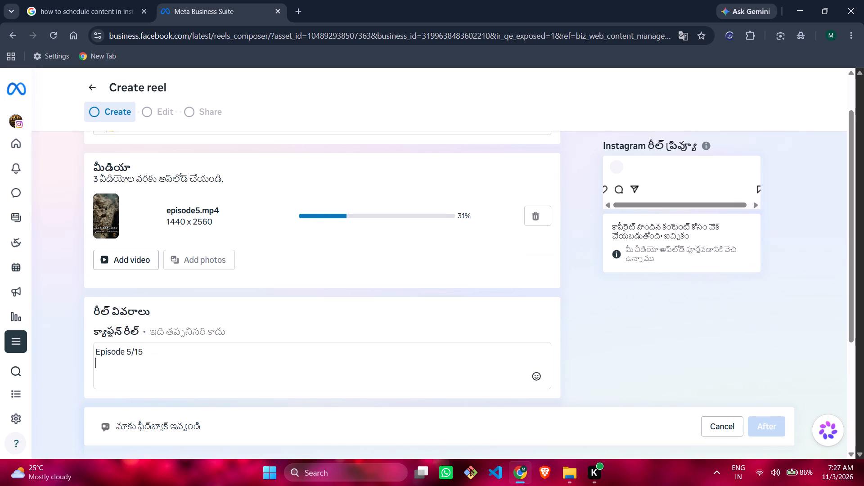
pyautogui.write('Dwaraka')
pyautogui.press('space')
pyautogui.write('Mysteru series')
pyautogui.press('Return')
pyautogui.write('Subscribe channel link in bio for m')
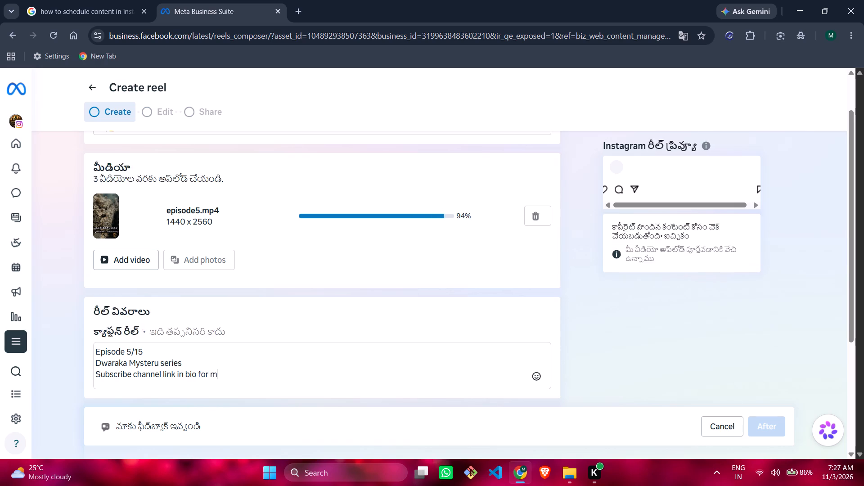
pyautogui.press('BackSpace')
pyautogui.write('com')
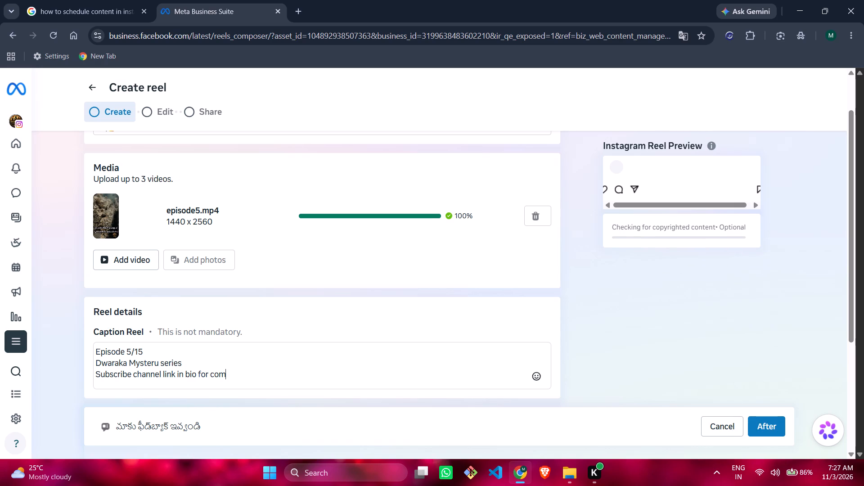
# Complete the last line of the episode 5 reel's caption as "Subscribe channel link in bio for content".
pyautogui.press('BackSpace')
pyautogui.write('ntent')
# Upload the cover image from the dwaraka video5 folder as the episode 5 reel's thumbnail.
pyautogui.scroll(-3, 351, 252)
pyautogui.click(315, 290)
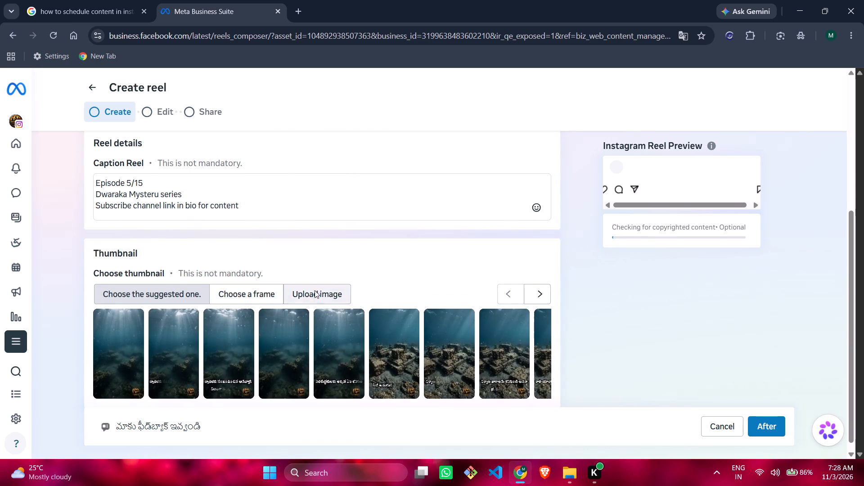
pyautogui.click(510, 373)
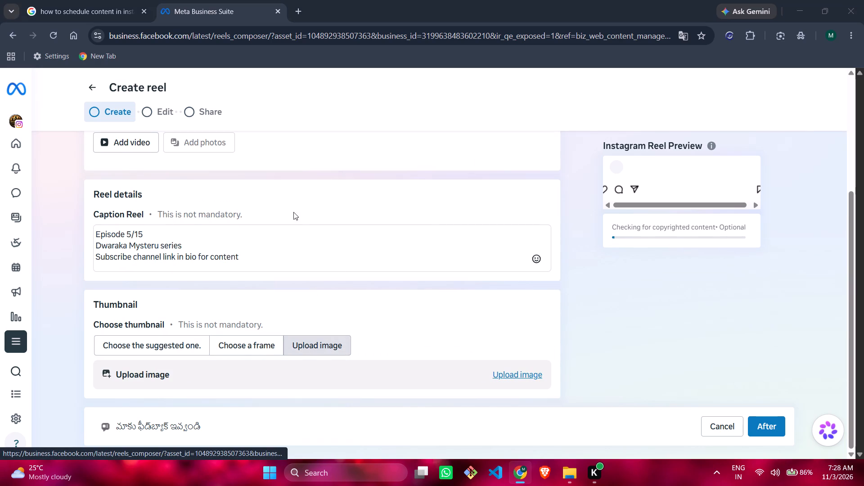
pyautogui.click(154, 36)
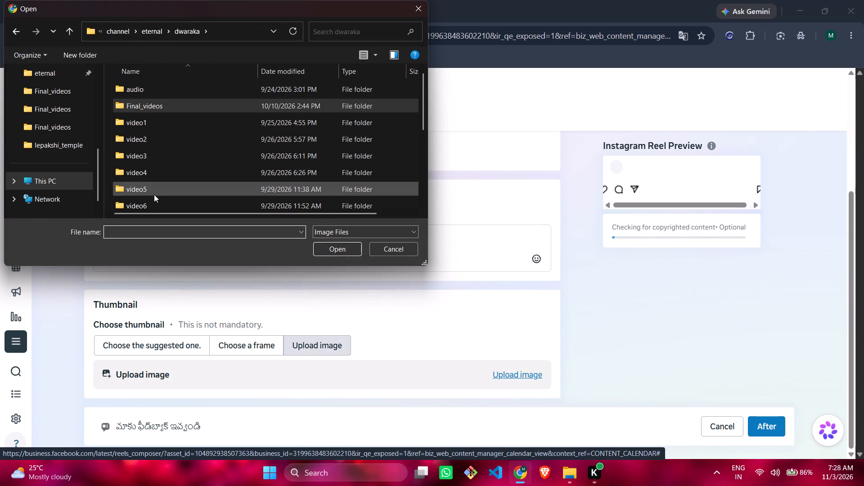
pyautogui.doubleClick(154, 194)
pyautogui.click(159, 148)
pyautogui.click(342, 252)
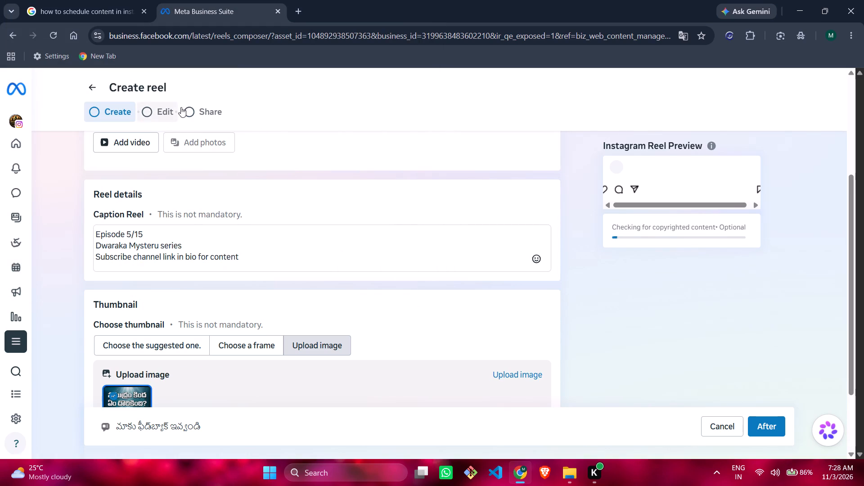
# Schedule the episode 5 reel for 9 November 2026 at 5:30 PM.
pyautogui.click(189, 110)
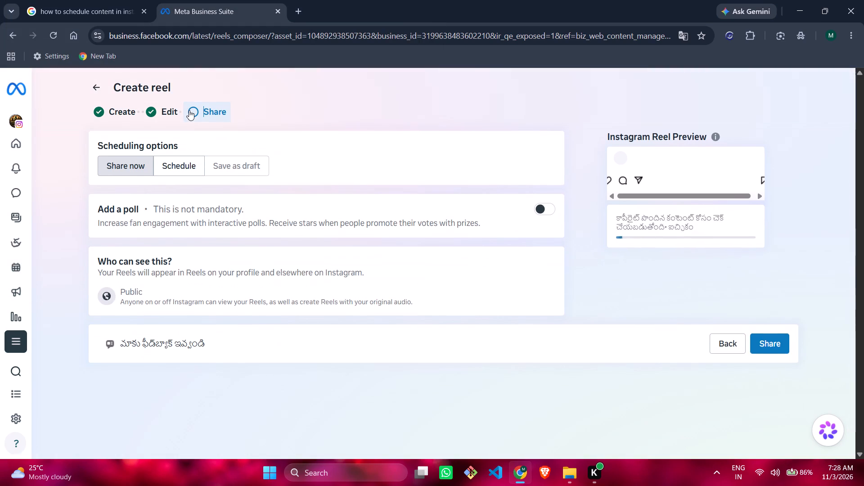
pyautogui.click(184, 171)
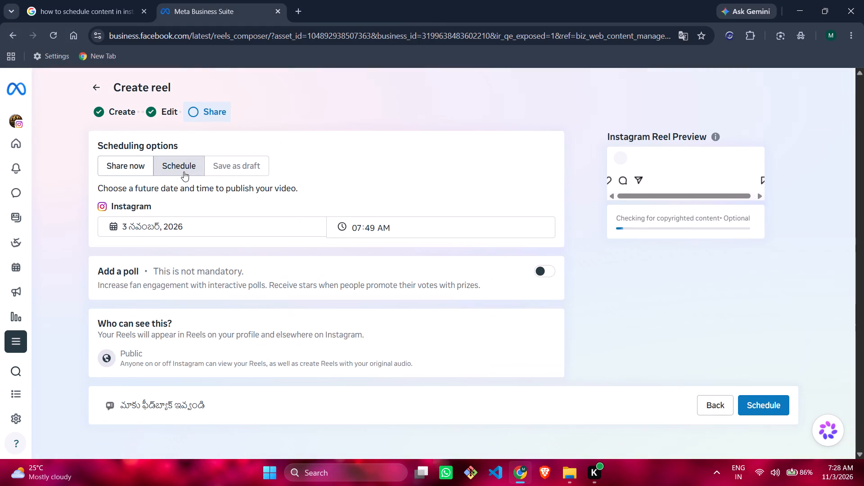
pyautogui.click(188, 225)
pyautogui.click(134, 304)
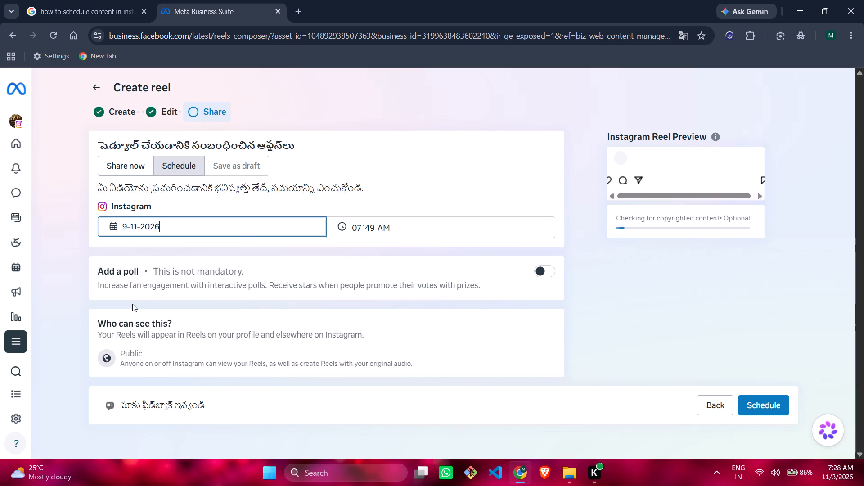
pyautogui.click(384, 229)
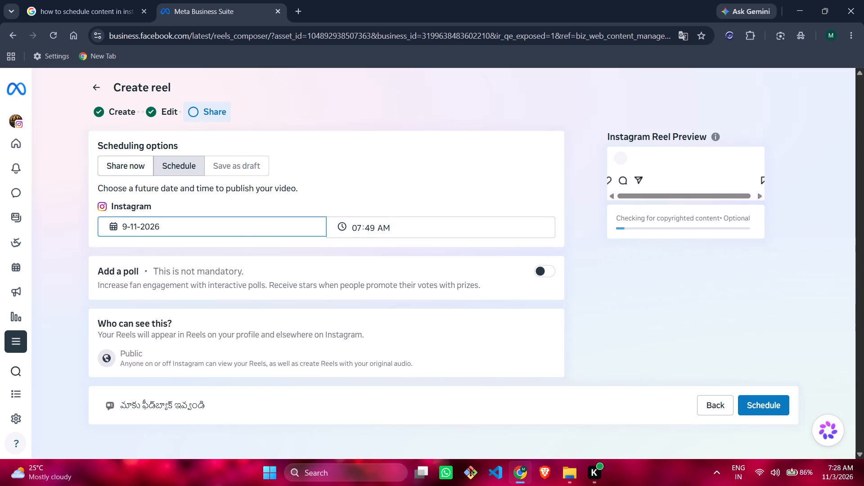
pyautogui.press('Down')
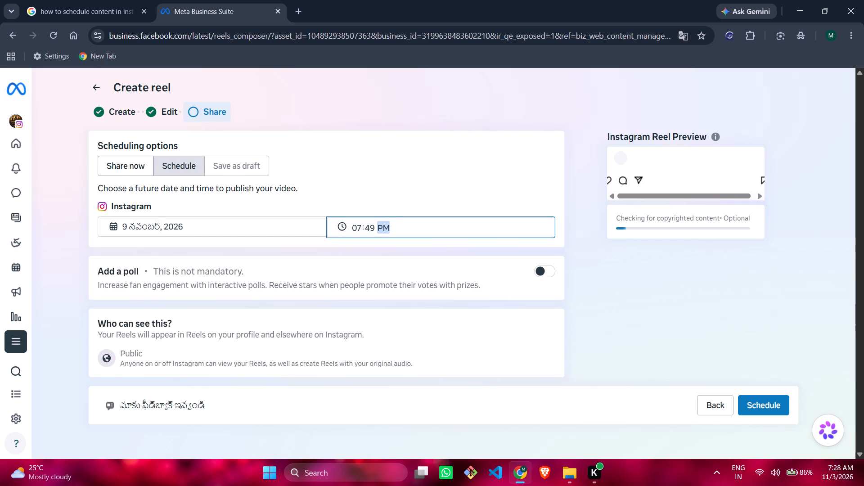
pyautogui.click(369, 225)
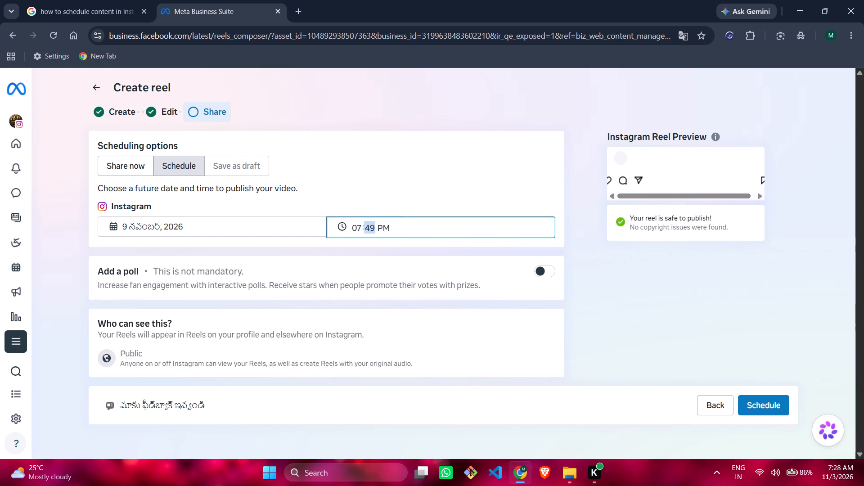
pyautogui.write('30')
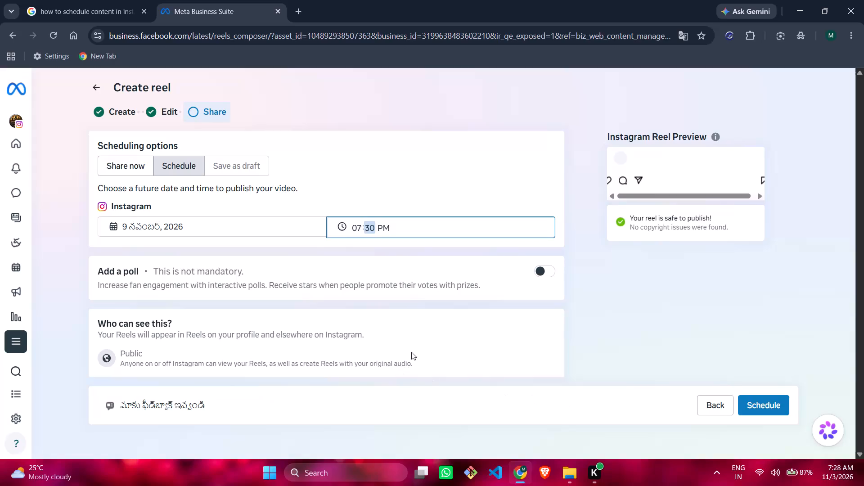
pyautogui.click(359, 231)
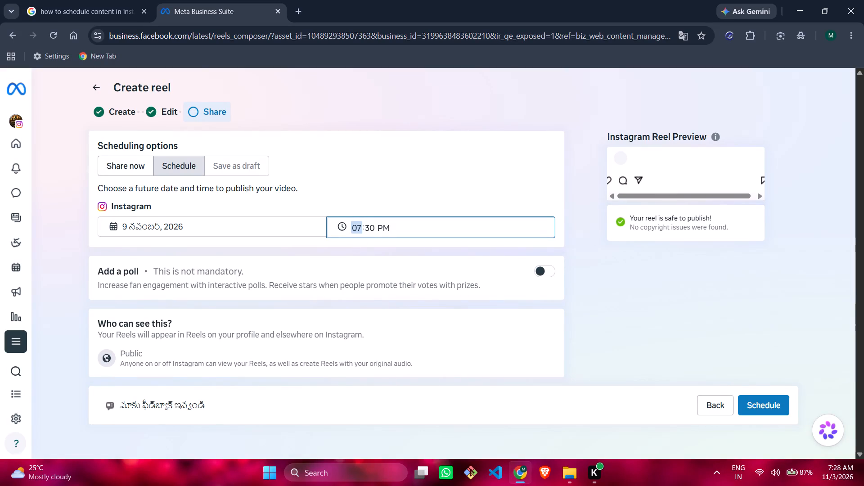
pyautogui.press('5')
pyautogui.click(756, 404)
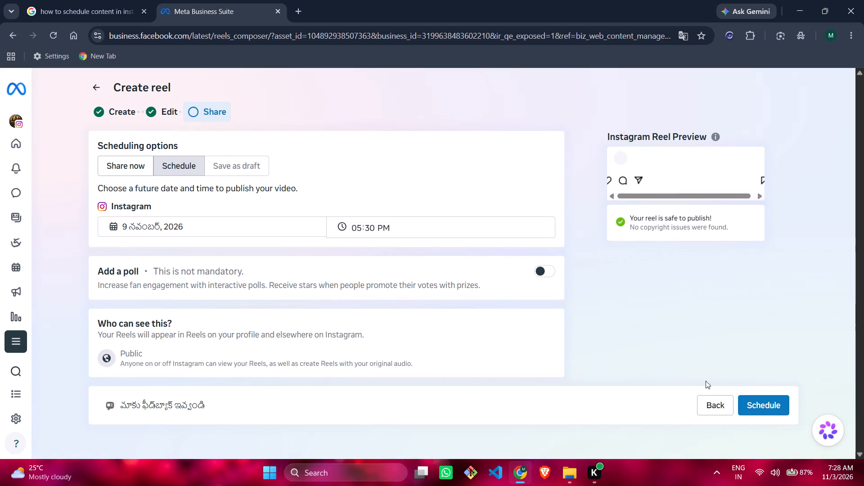
pyautogui.click(772, 406)
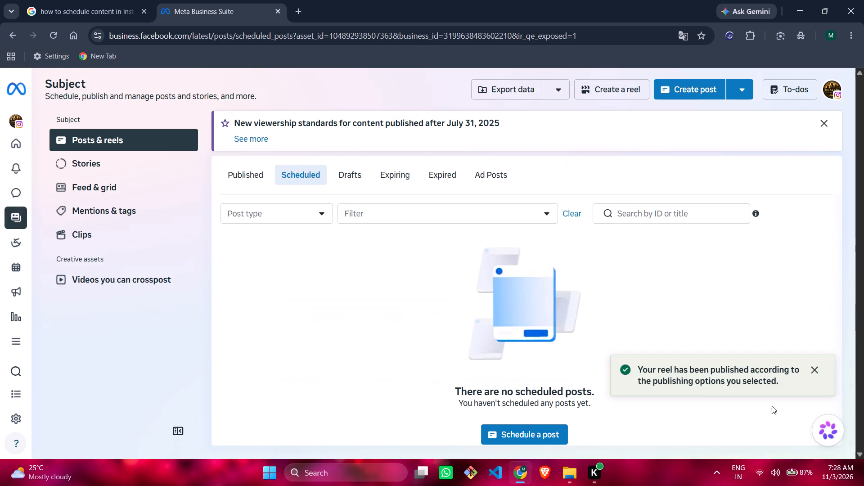
# Create a reel for Tuesday 10 November from the Planner and add the episode6 video from the dwaraka Final_videos folder.
pyautogui.click(31, 284)
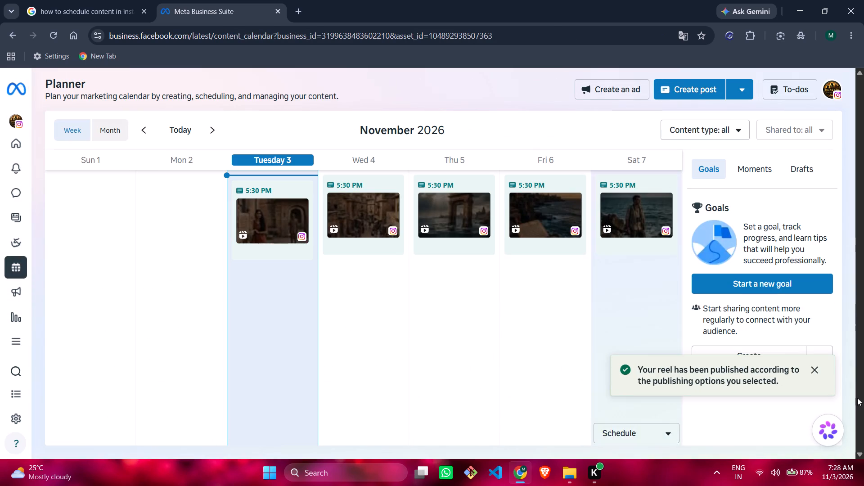
pyautogui.click(212, 132)
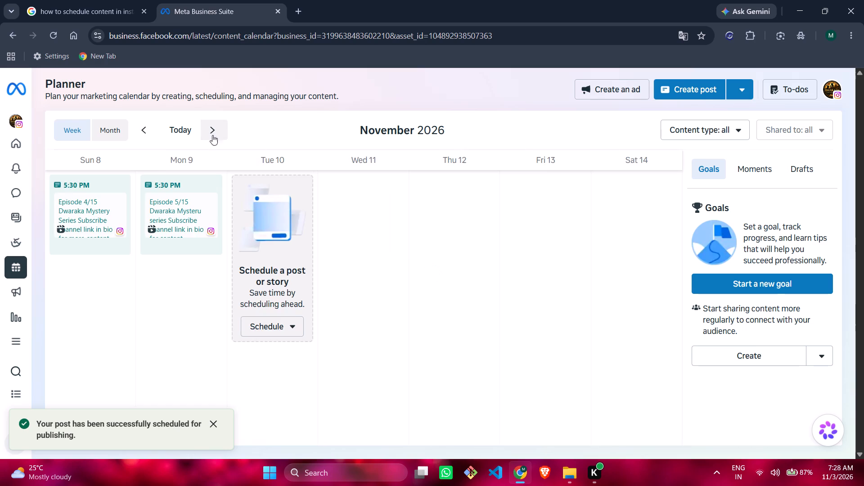
pyautogui.click(286, 328)
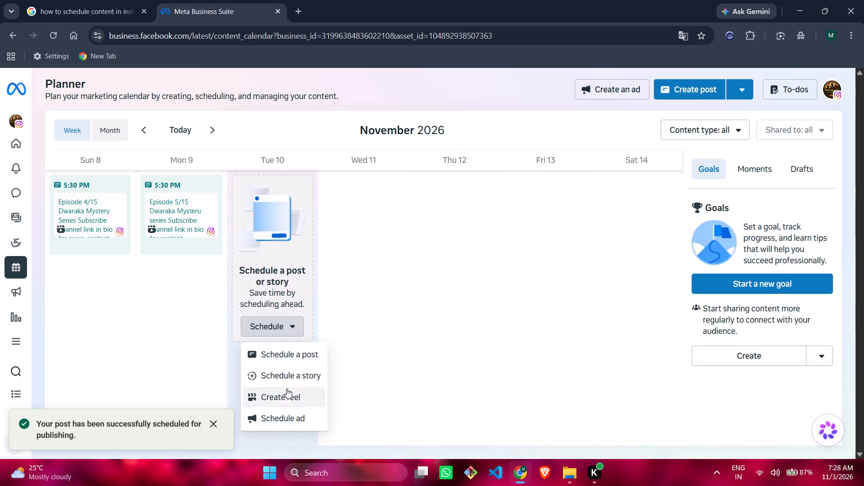
pyautogui.click(285, 398)
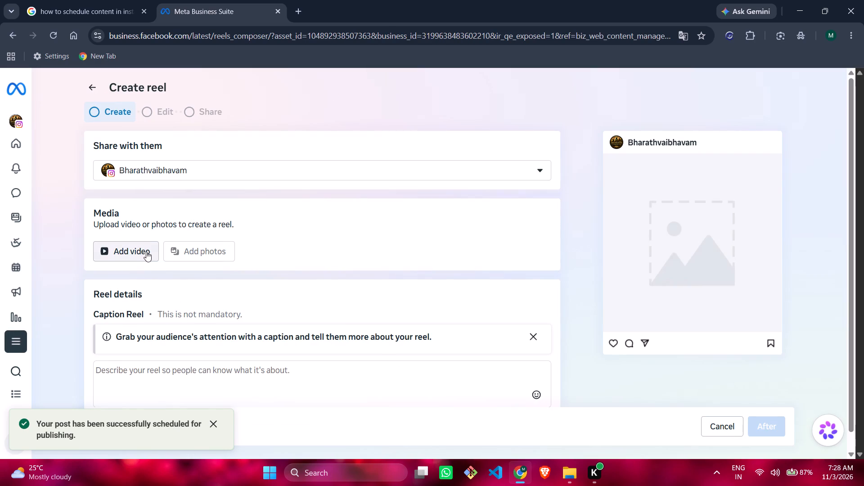
pyautogui.click(146, 252)
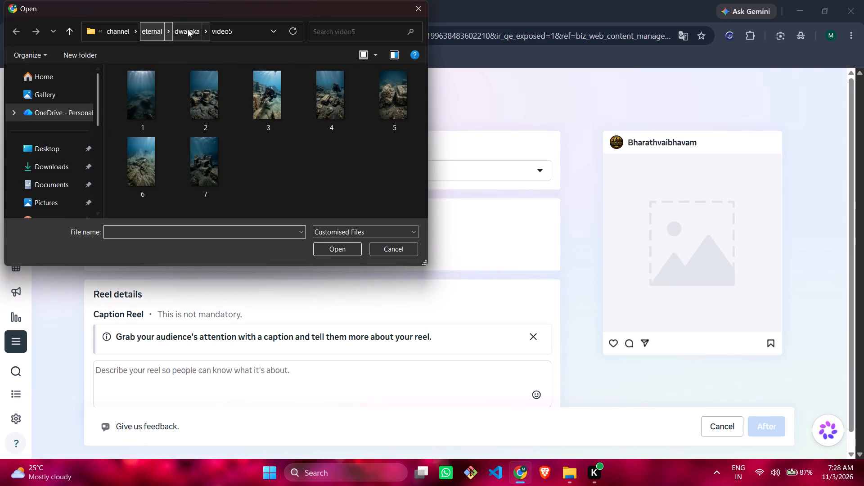
pyautogui.click(190, 29)
pyautogui.doubleClick(185, 103)
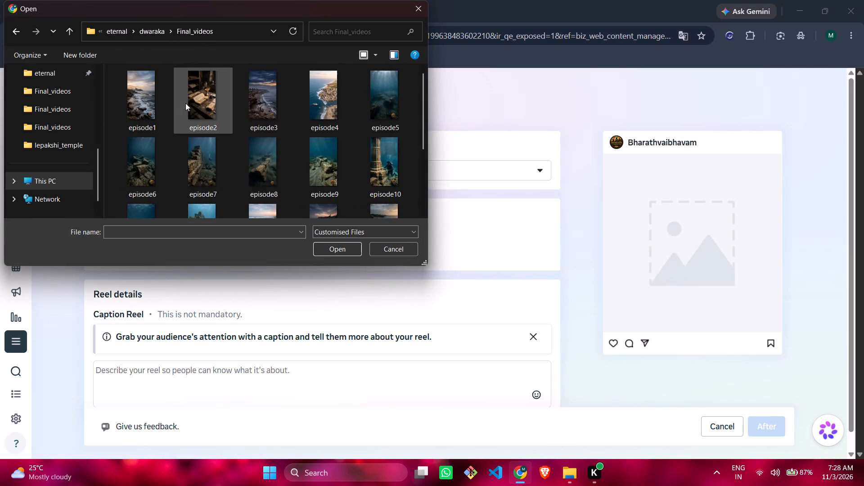
pyautogui.click(162, 186)
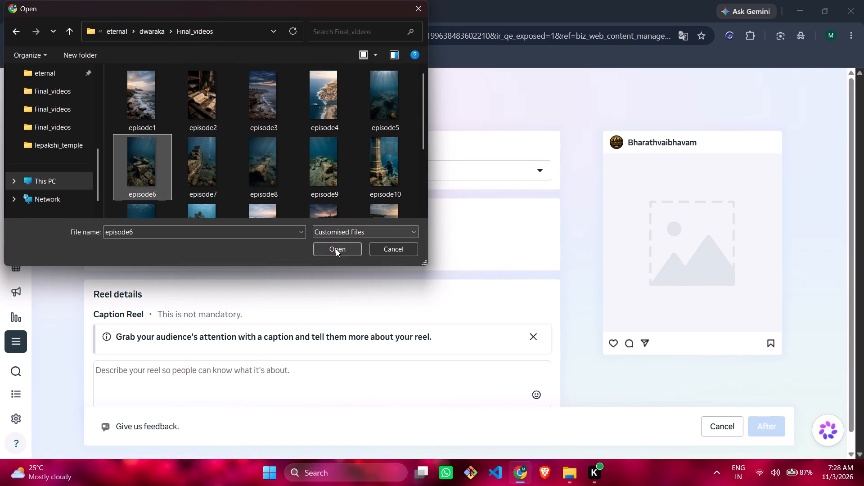
pyautogui.click(335, 249)
# Caption the reel on three lines: "Episode 6/15", "Dwaraka Mystery Series" and "Subscribe channel link in bio for more content".
pyautogui.scroll(-2, 310, 351)
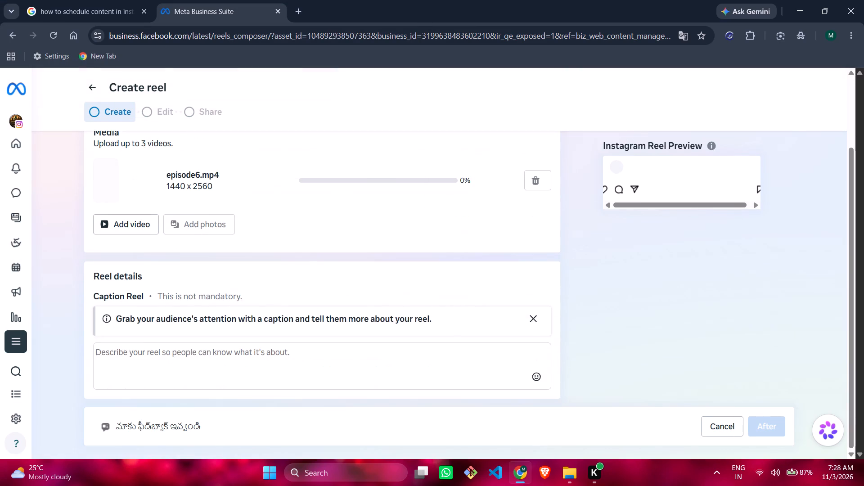
pyautogui.click(308, 375)
pyautogui.write('Episode 6/1')
pyautogui.press('5')
pyautogui.hotkey('shift', 'Return')
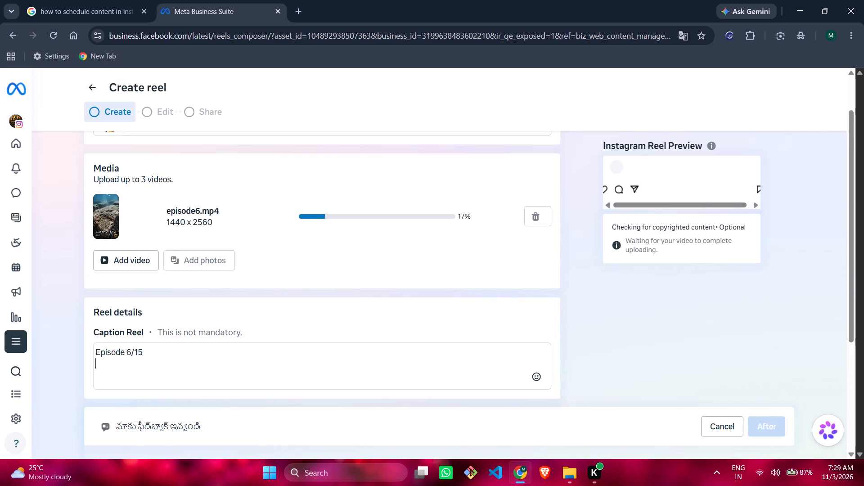
pyautogui.write('Dwaraka')
pyautogui.press('space')
pyautogui.write('ystery')
pyautogui.press('space')
pyautogui.press('Left')
pyautogui.press('Left')
pyautogui.press('Left')
pyautogui.press('Left')
pyautogui.press('Left')
pyautogui.press('Left')
pyautogui.press('Left')
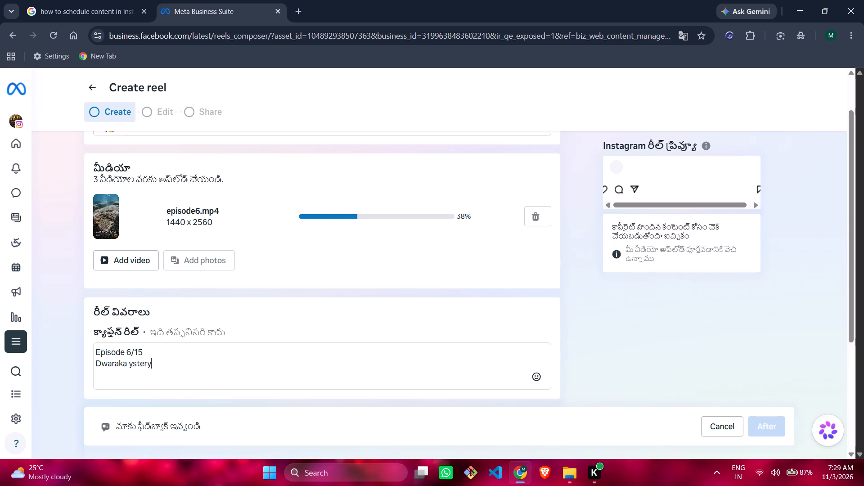
pyautogui.press('Left')
pyautogui.press('Right')
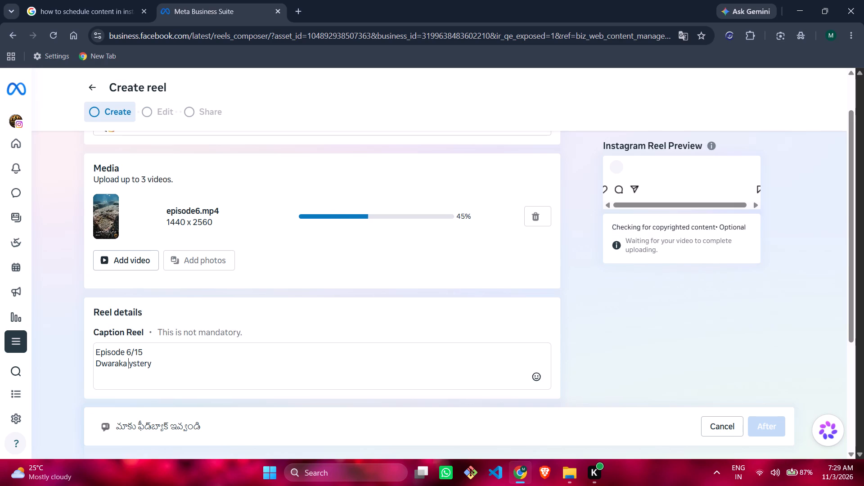
pyautogui.hotkey('shift', 'm')
pyautogui.press('Right')
pyautogui.press('Right')
pyautogui.press('Right')
pyautogui.press('Right')
pyautogui.press('Right')
pyautogui.press('Right')
pyautogui.press('Right')
pyautogui.press('Right')
pyautogui.press('Right')
pyautogui.press('Right')
pyautogui.press('Right')
pyautogui.press('Right')
pyautogui.press('Right')
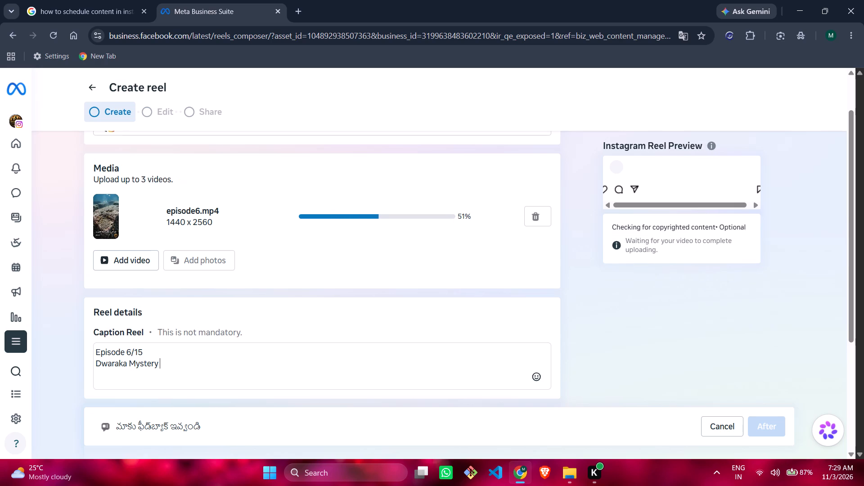
pyautogui.write('Series')
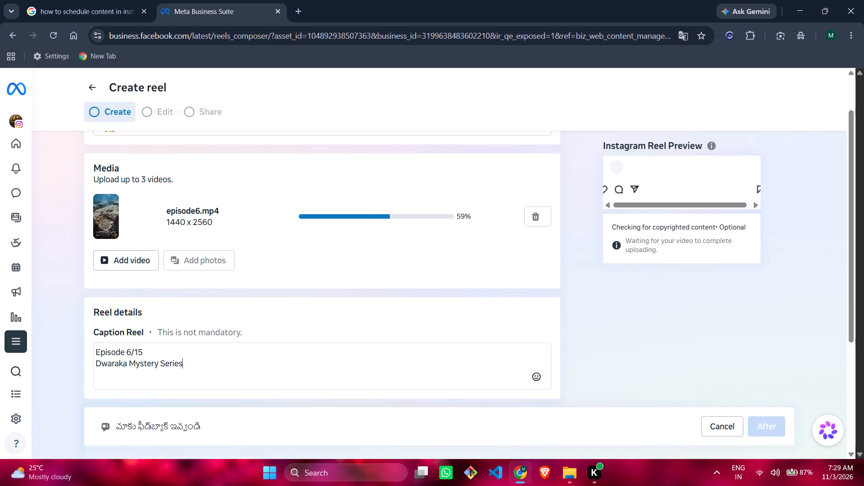
pyautogui.press('Return')
pyautogui.write('Subscribe channel link i')
pyautogui.press('space')
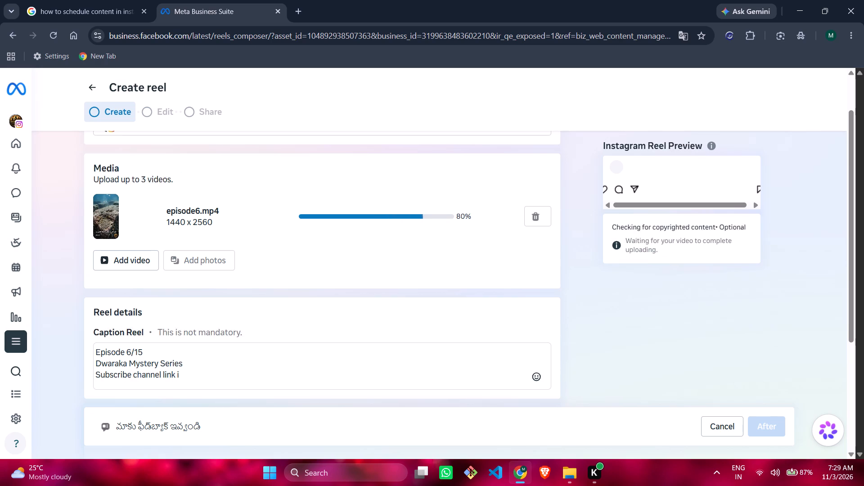
pyautogui.press('BackSpace')
pyautogui.write('n bio for moe')
pyautogui.press('BackSpace')
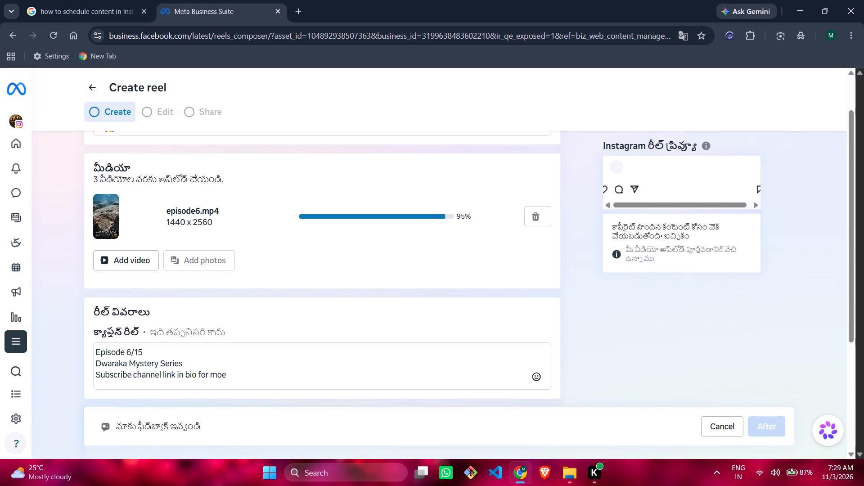
pyautogui.write('re content')
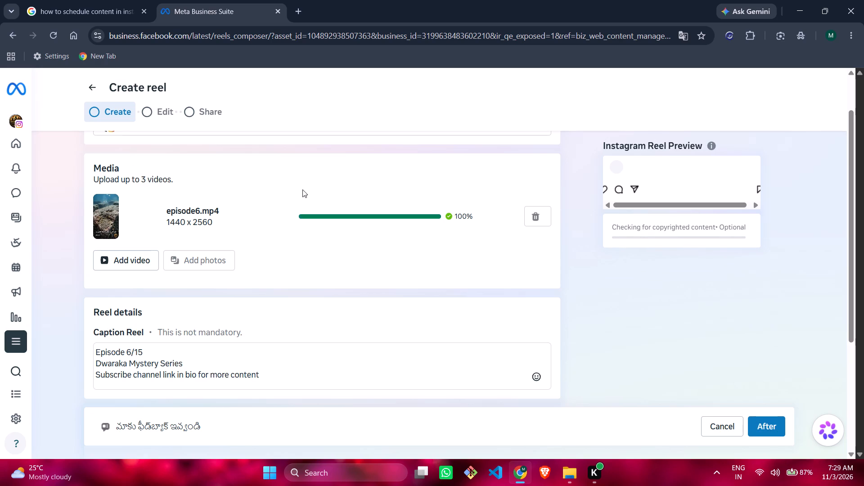
# Choose a custom uploaded image for the episode 6 reel's thumbnail and open the image file selection.
pyautogui.scroll(-5, 292, 301)
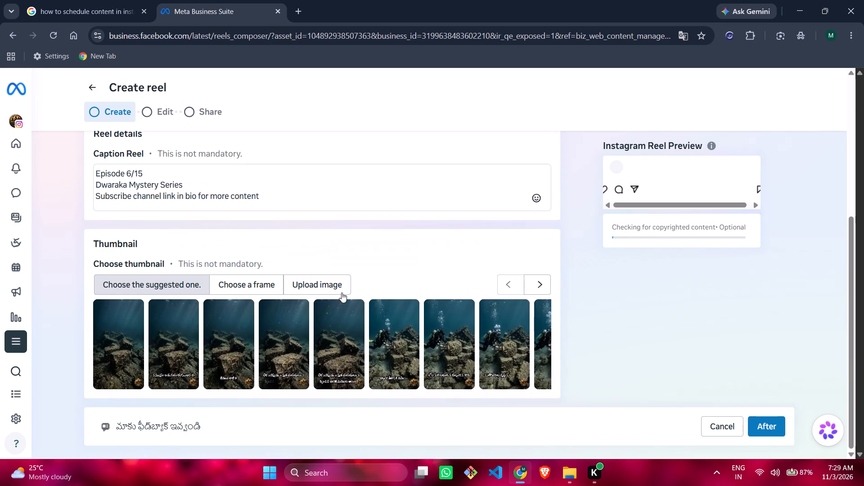
pyautogui.click(337, 287)
pyautogui.click(537, 378)
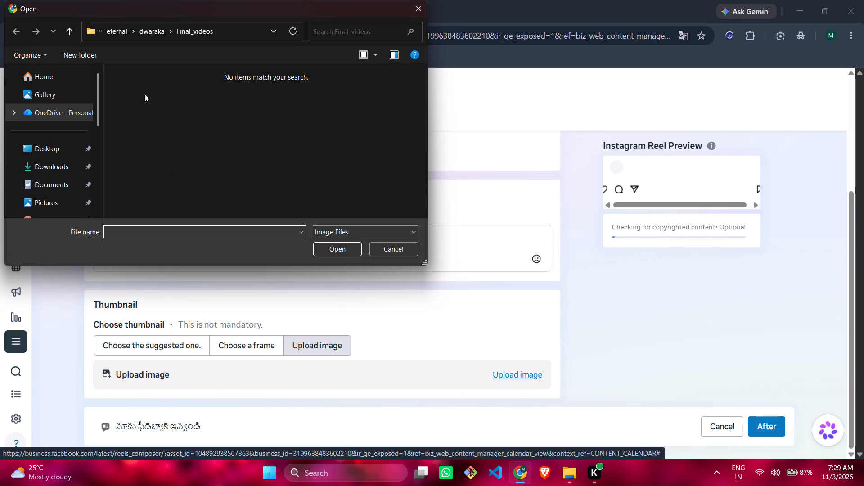
# Upload the diver and submerged stone image from the dwaraka video6 folder as the episode 6 reel's thumbnail.
pyautogui.click(163, 30)
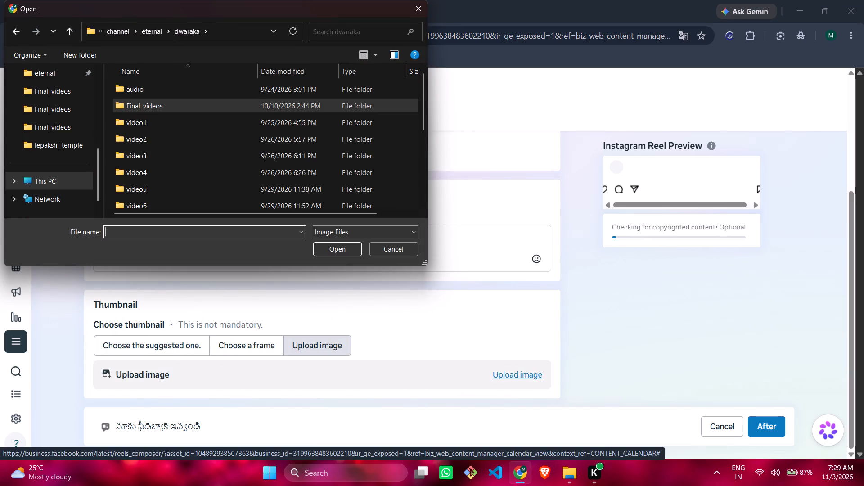
pyautogui.scroll(5, 574, 367)
pyautogui.scroll(-3, 574, 367)
pyautogui.scroll(1, 574, 367)
pyautogui.scroll(-1, 574, 367)
pyautogui.scroll(1, 574, 367)
pyautogui.scroll(-3, 574, 367)
pyautogui.click(221, 197)
pyautogui.doubleClick(205, 208)
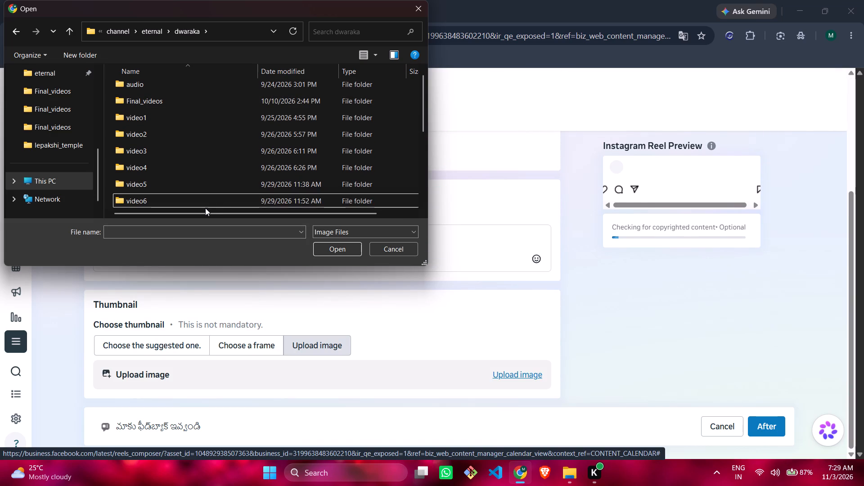
pyautogui.doubleClick(211, 203)
pyautogui.click(151, 118)
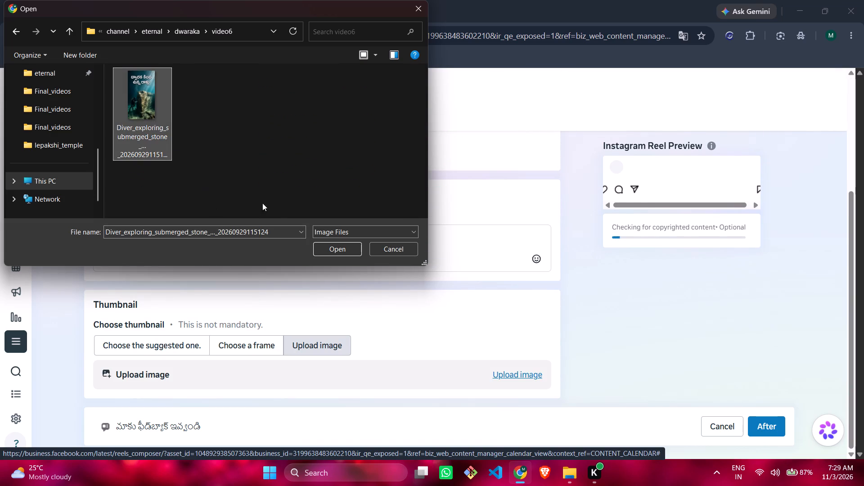
pyautogui.click(326, 244)
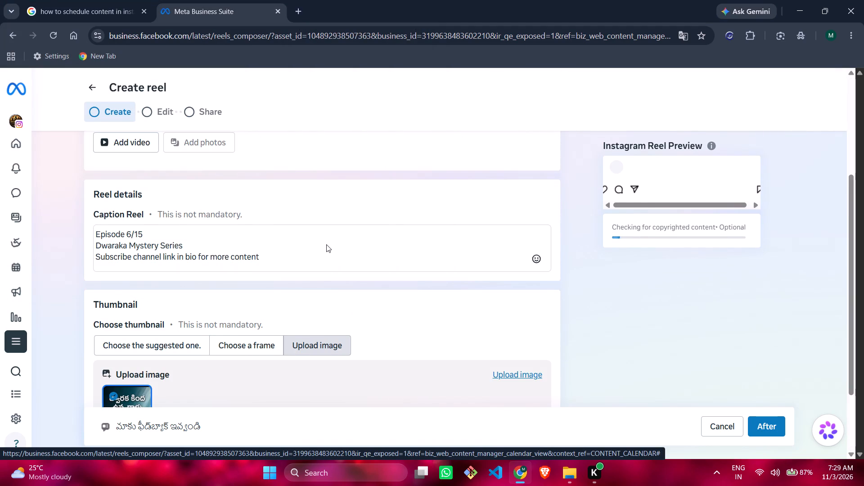
# Proceed to the Share stage without edits and schedule the episode 6 reel for 10 November 2026 at 5:30 PM.
pyautogui.scroll(-4, 326, 244)
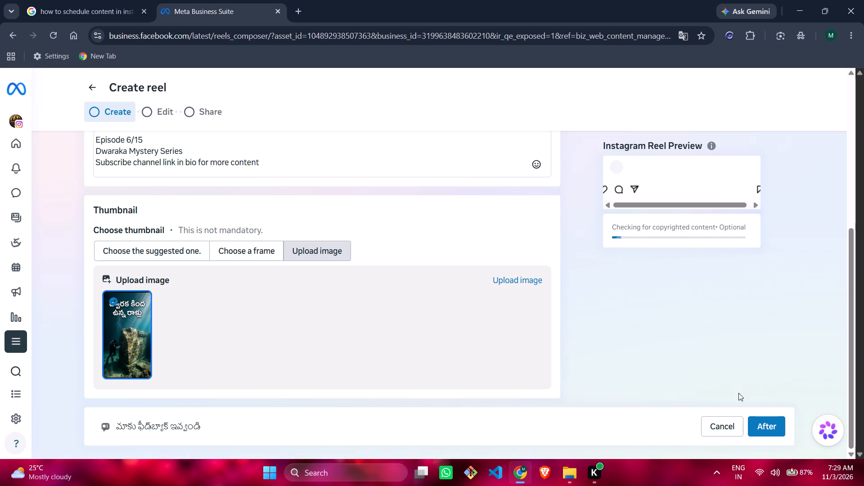
pyautogui.click(762, 429)
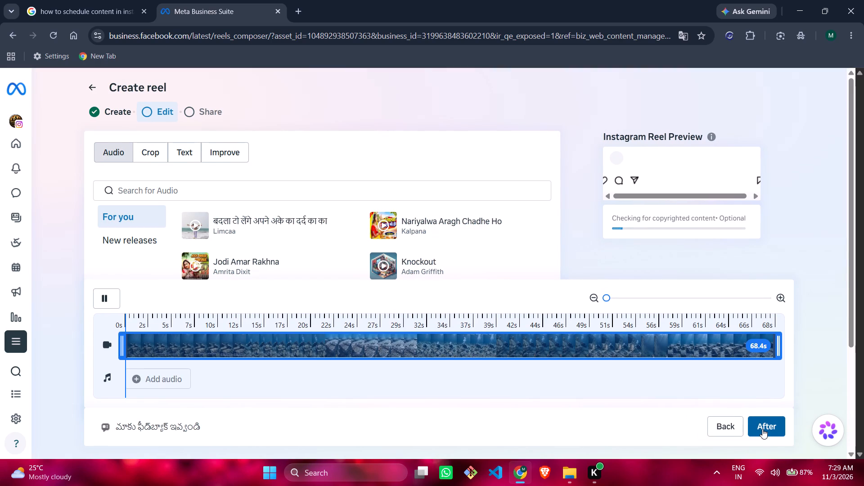
pyautogui.click(762, 429)
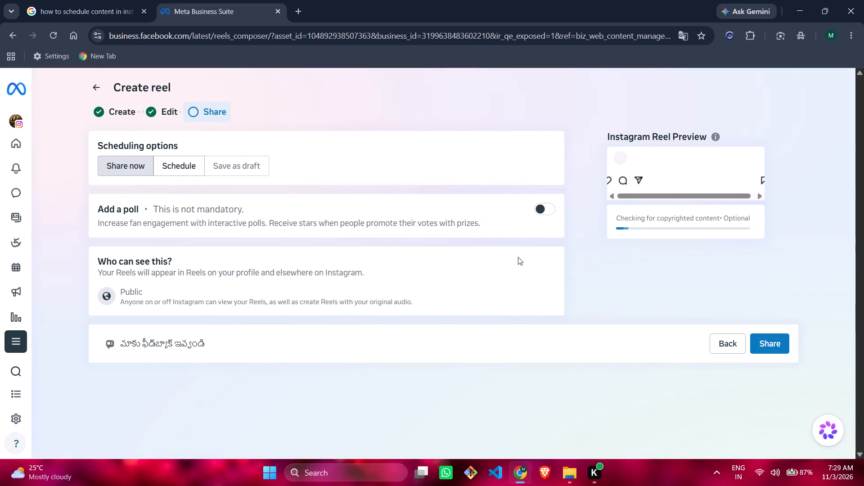
pyautogui.click(190, 169)
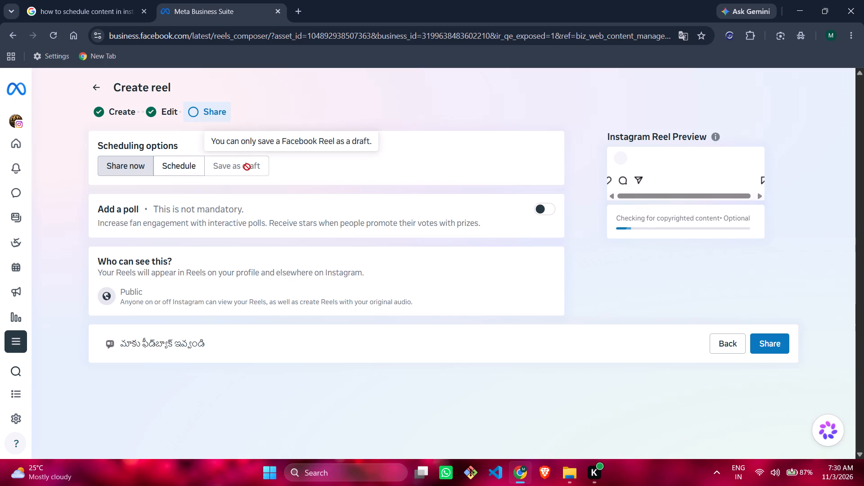
pyautogui.click(190, 164)
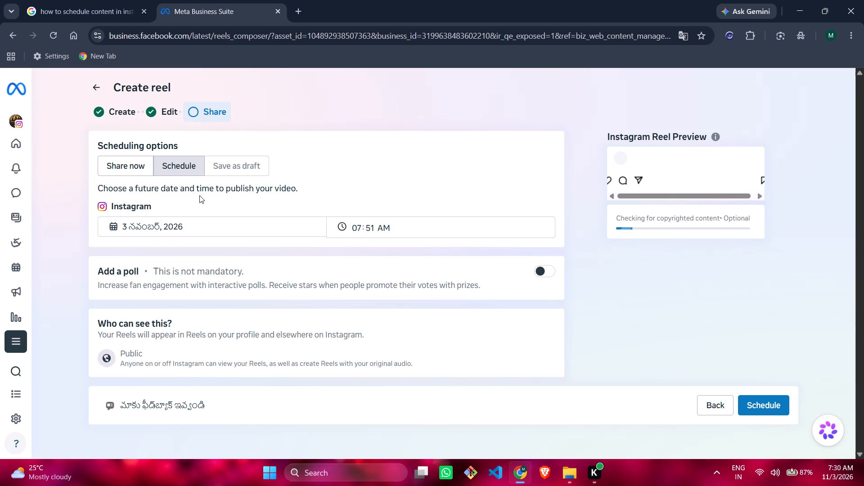
pyautogui.click(224, 220)
pyautogui.click(225, 222)
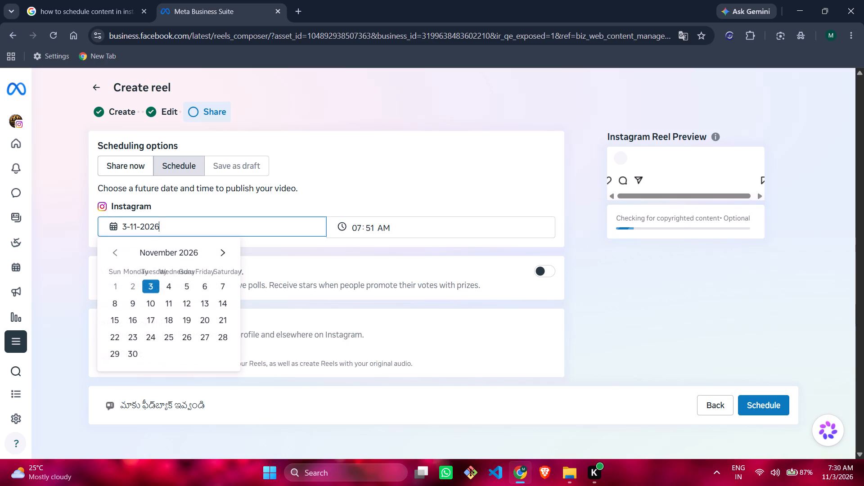
pyautogui.click(147, 306)
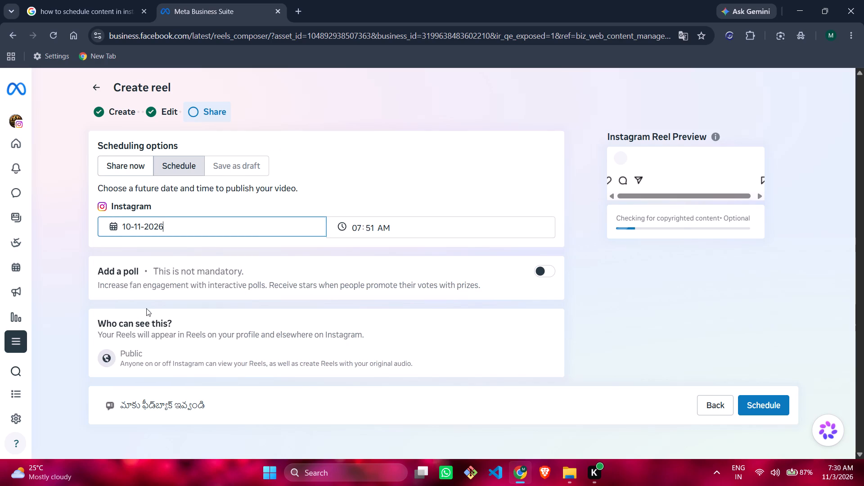
pyautogui.click(385, 222)
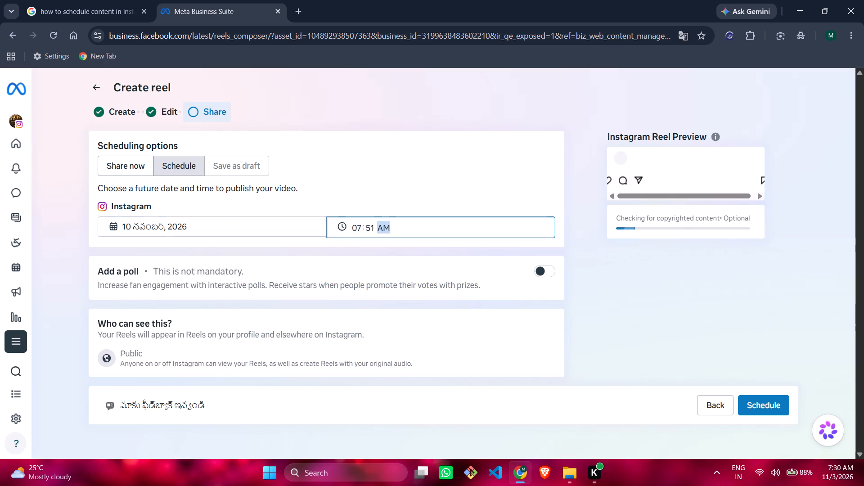
pyautogui.press('Down')
pyautogui.click(372, 225)
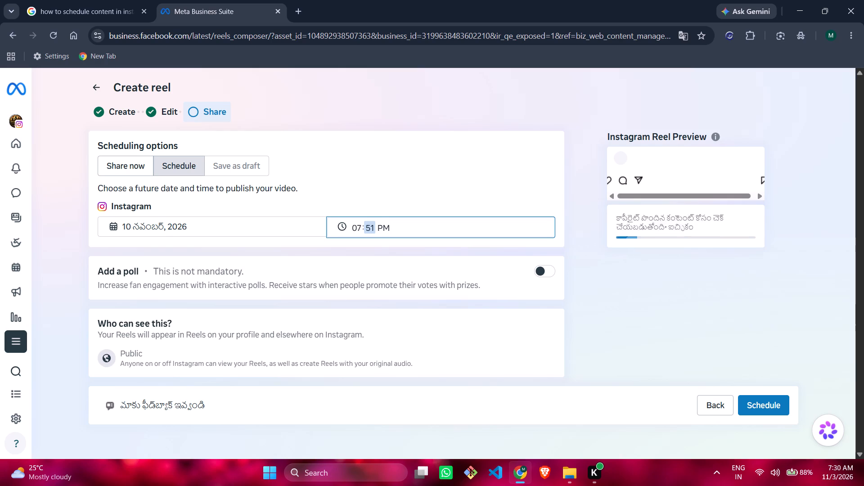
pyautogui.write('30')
pyautogui.click(355, 227)
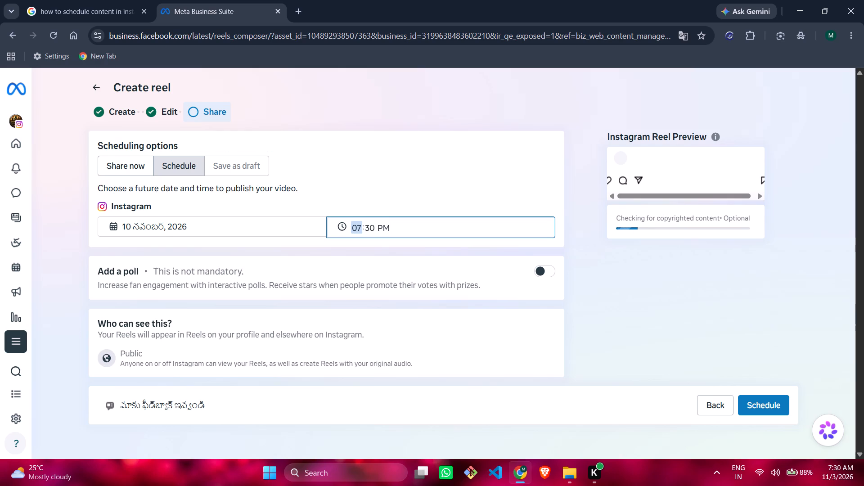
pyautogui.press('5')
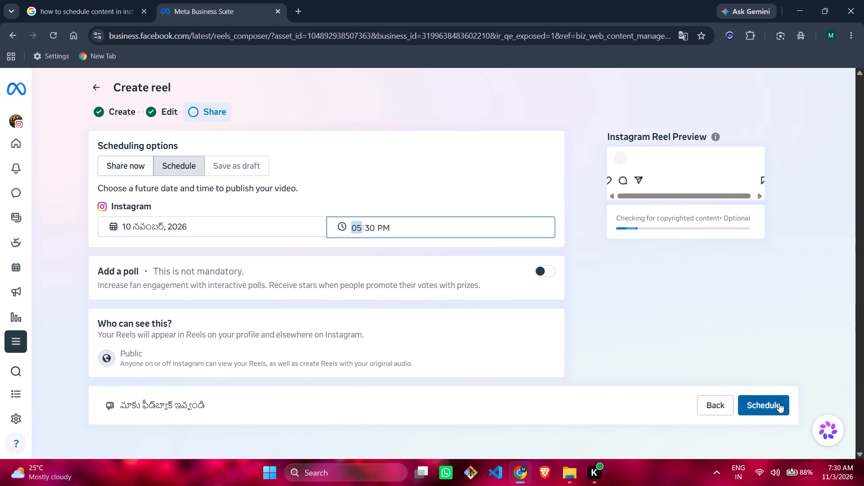
# Submit the episode 6 reel for scheduled publishing with the date and time already set.
pyautogui.click(779, 403)
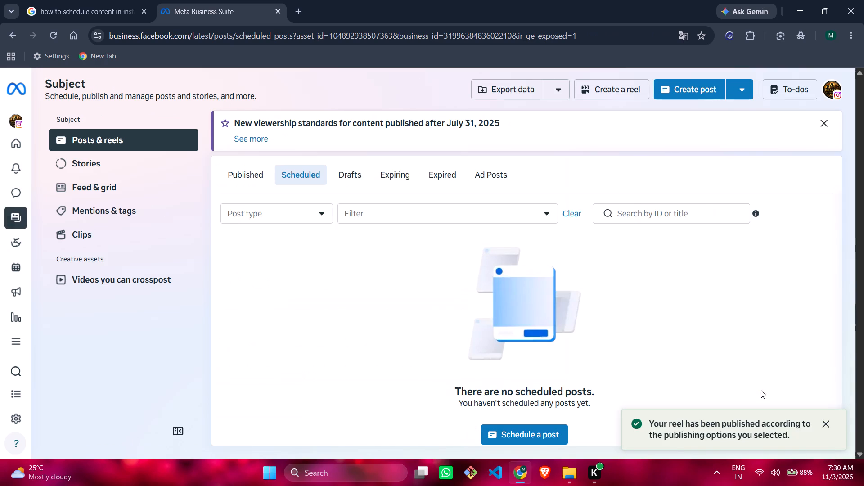
# Create a reel for Wednesday 11 November from the Planner and add the episode7 video from the dwaraka Final_videos folder.
pyautogui.click(21, 271)
pyautogui.click(207, 129)
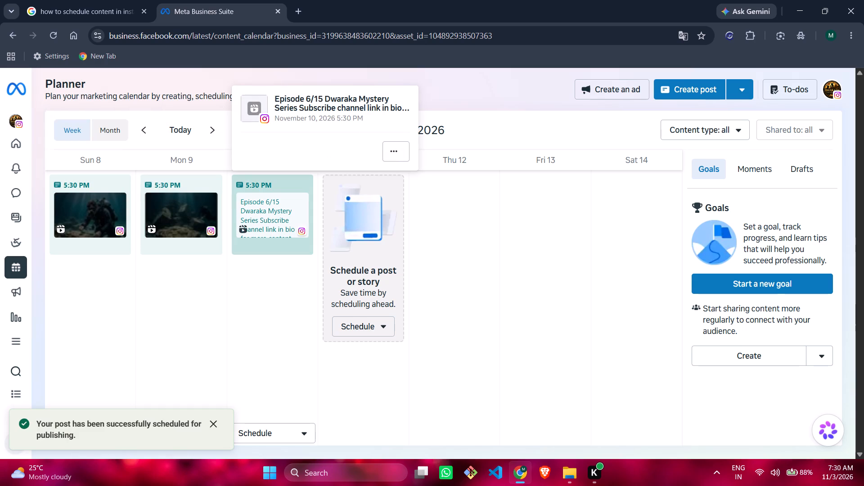
pyautogui.click(393, 329)
pyautogui.click(389, 397)
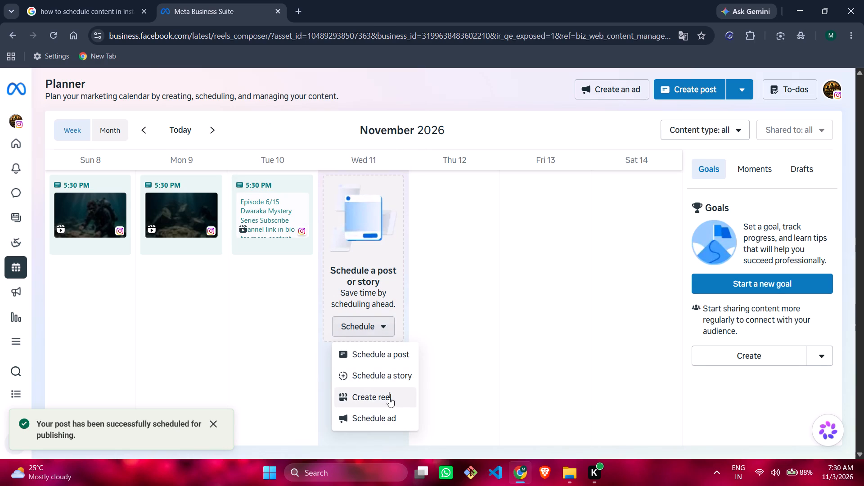
pyautogui.click(107, 250)
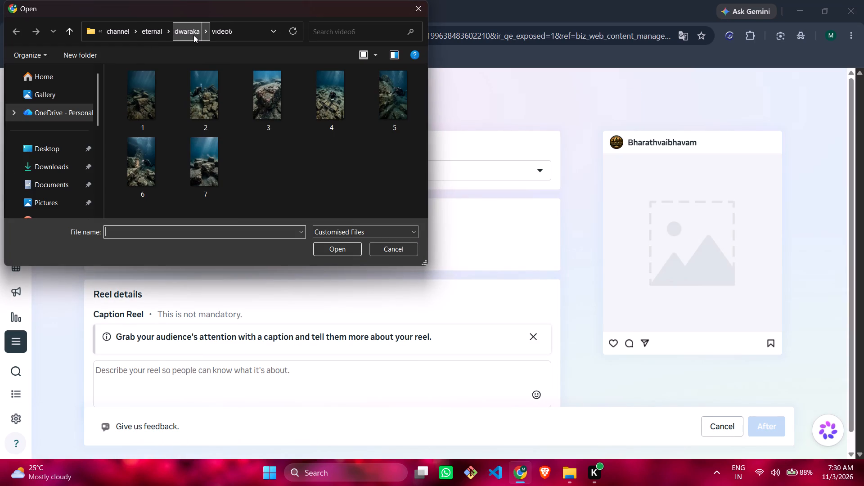
pyautogui.click(193, 35)
pyautogui.doubleClick(190, 105)
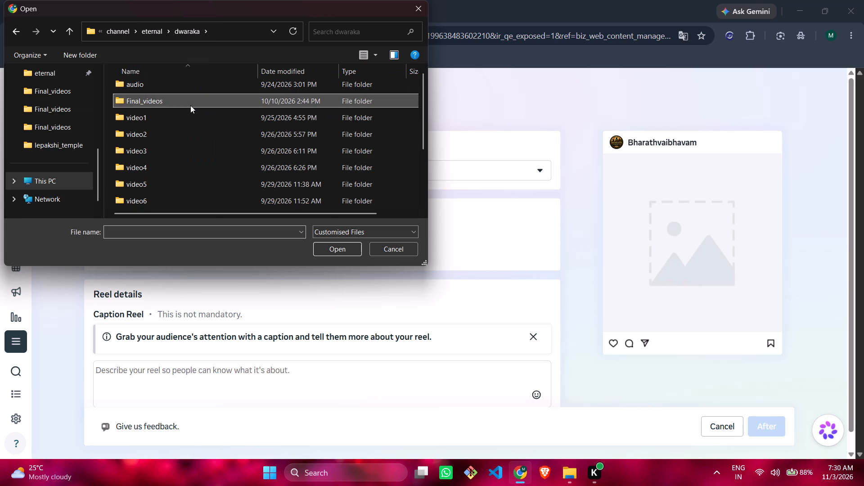
pyautogui.click(202, 178)
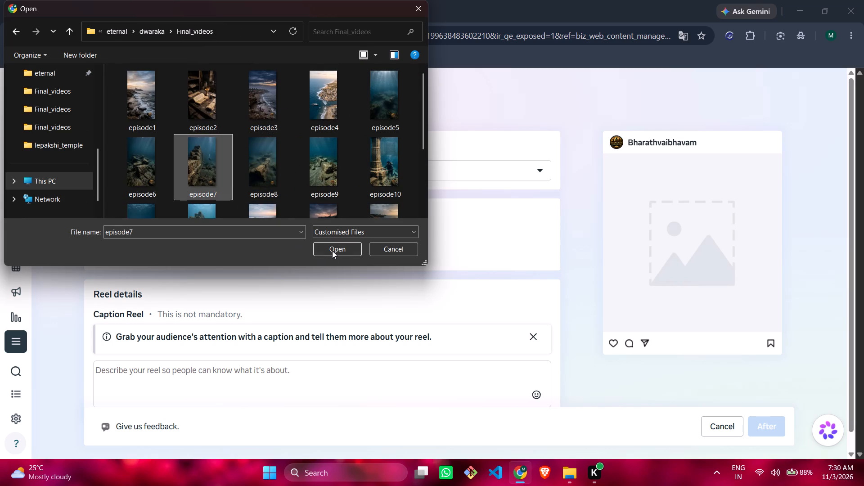
pyautogui.click(333, 250)
# Caption the reel on three lines: "Episode 7/15", "Dwaraka Mystery Series" and "Subscribe channel link in bio for content".
pyautogui.scroll(-2, 220, 350)
pyautogui.scroll(1, 220, 350)
pyautogui.scroll(-2, 220, 350)
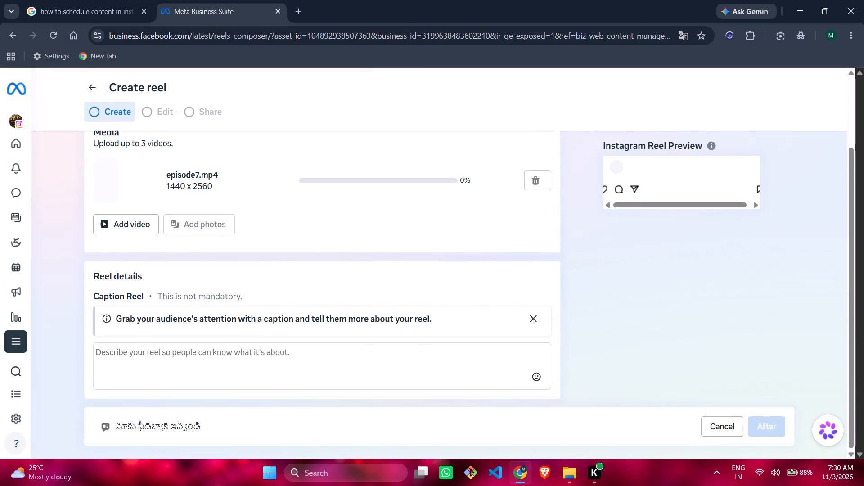
pyautogui.click(220, 350)
pyautogui.hotkey('shift', 'e')
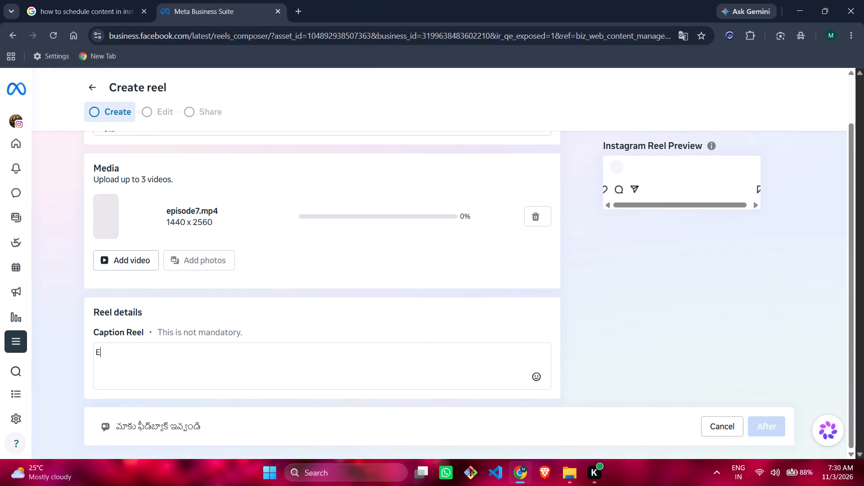
pyautogui.write('pisode')
pyautogui.press('space')
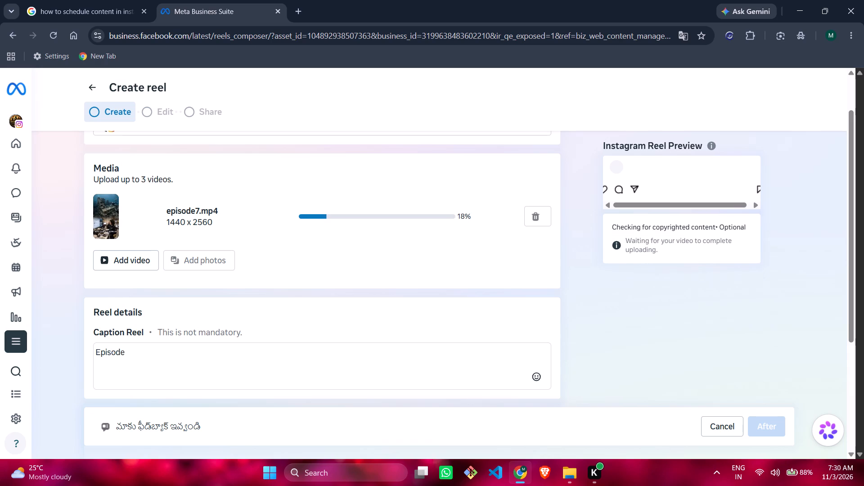
pyautogui.write('7/15')
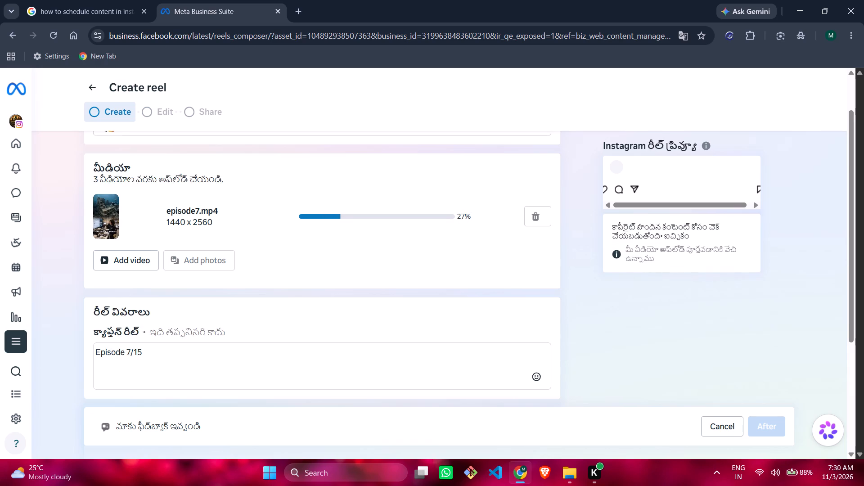
pyautogui.press('Return')
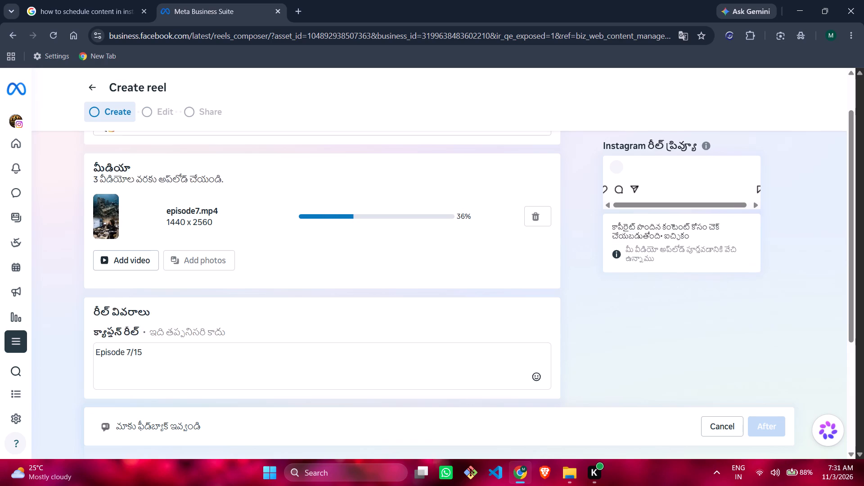
pyautogui.write('Dwara')
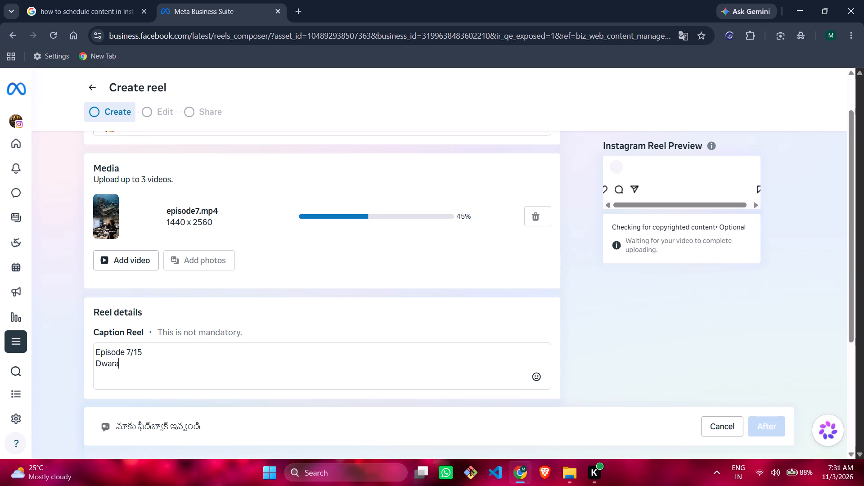
pyautogui.write('ka')
pyautogui.press('space')
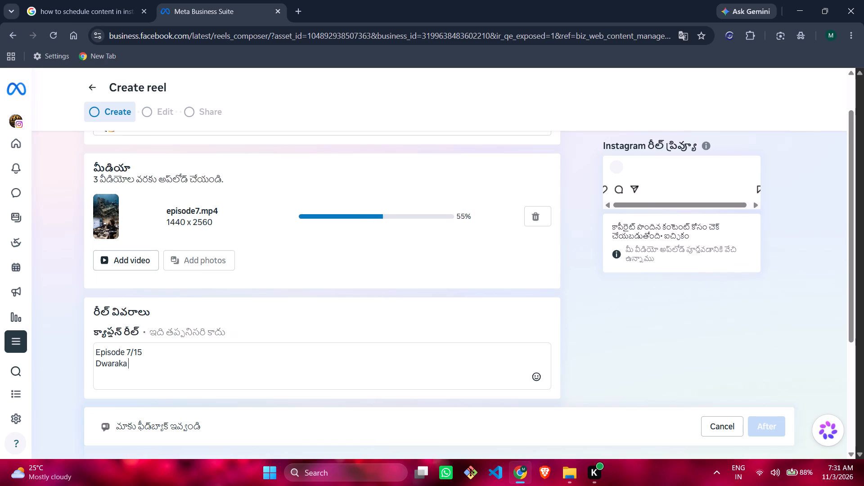
pyautogui.write('Mystery')
pyautogui.press('space')
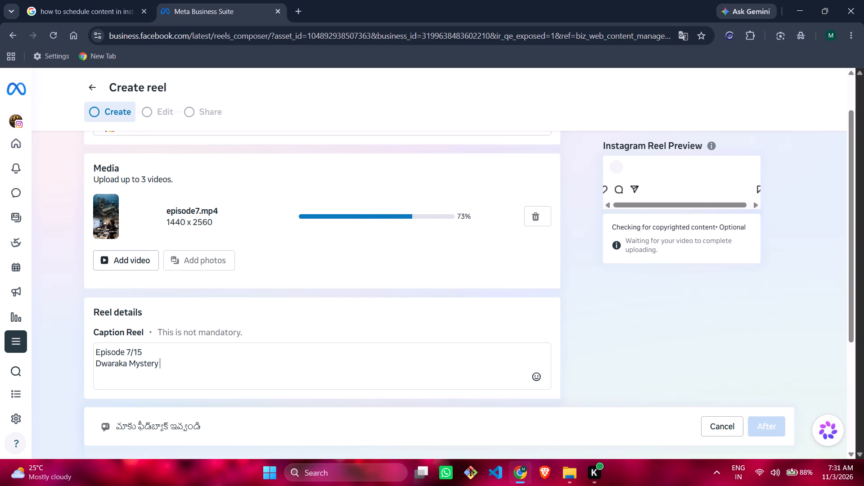
pyautogui.write('Series')
pyautogui.press('Return')
pyautogui.write('Subscribe channel link in bio')
pyautogui.press('space')
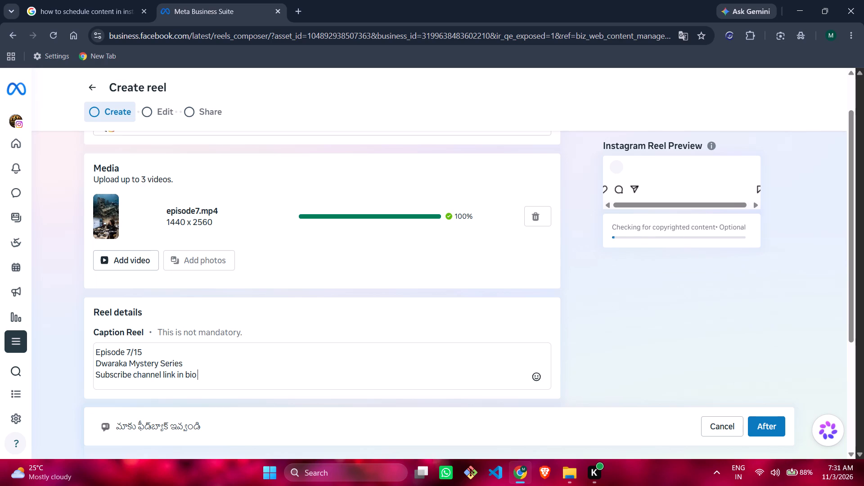
pyautogui.write('for content')
# Upload the Archaeologist_exploring_submerge image from the dwaraka video7 folder as the episode 7 reel's custom thumbnail.
pyautogui.scroll(-4, 374, 291)
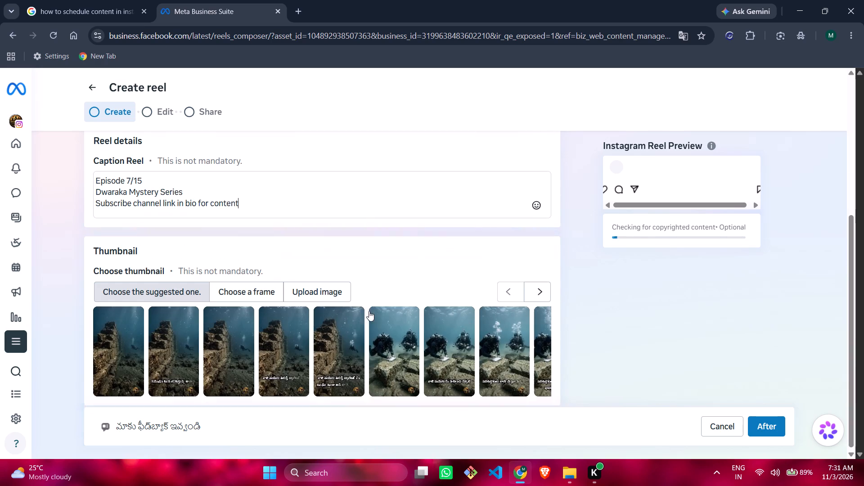
pyautogui.scroll(-1, 369, 311)
pyautogui.click(338, 286)
pyautogui.click(511, 373)
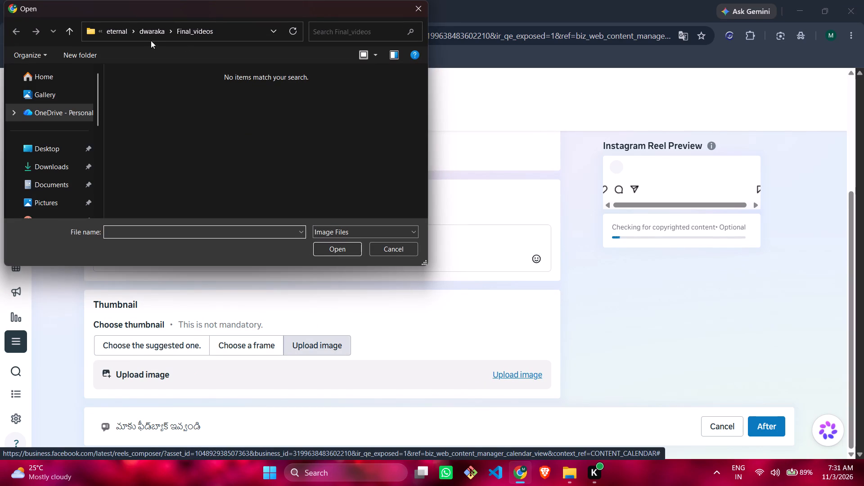
pyautogui.click(151, 34)
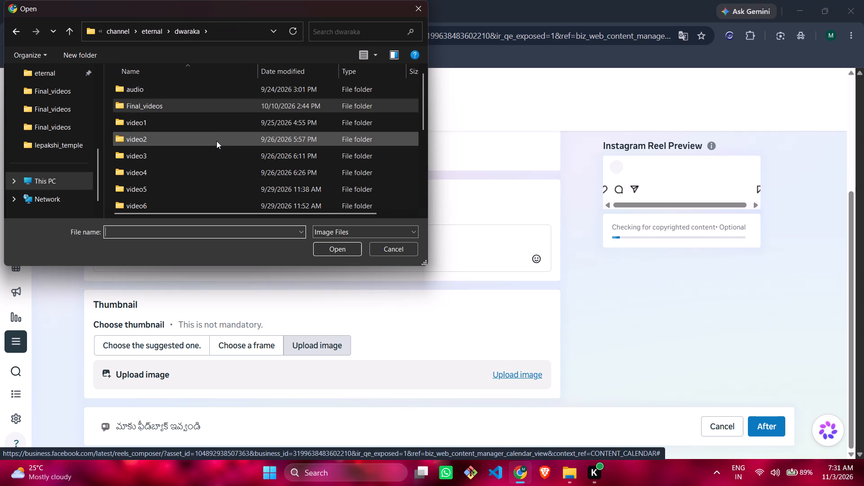
pyautogui.scroll(3, 302, 326)
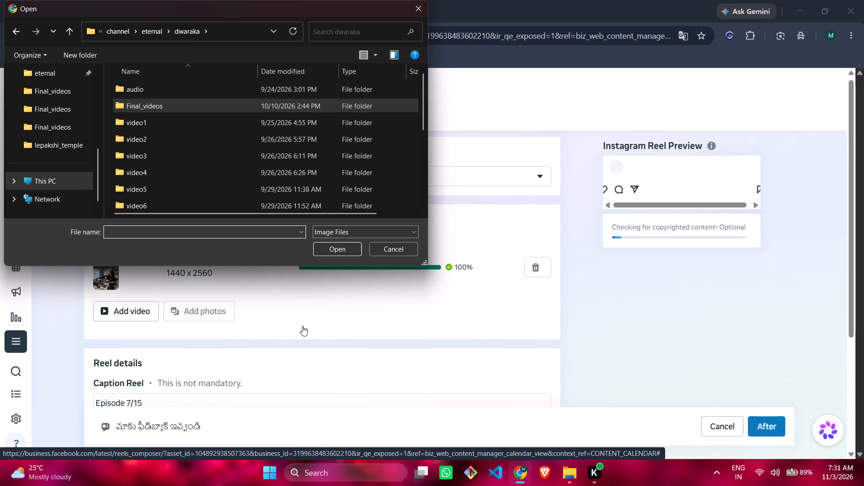
pyautogui.scroll(-6, 302, 326)
pyautogui.scroll(-1, 217, 175)
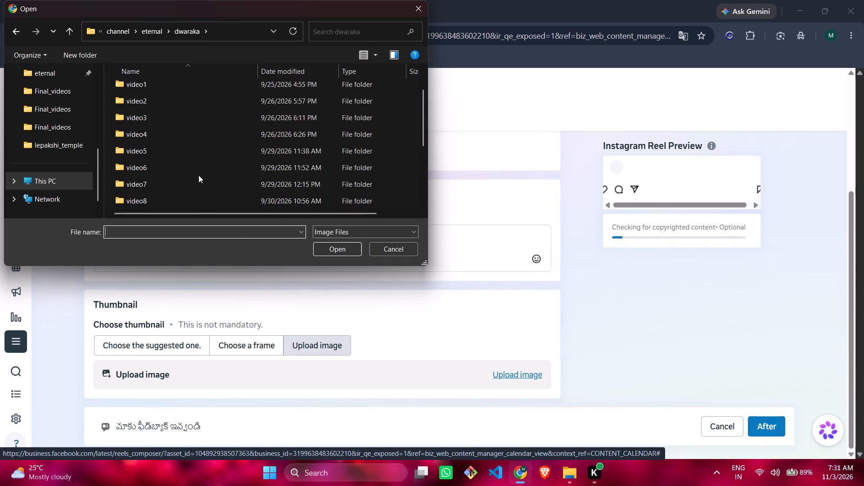
pyautogui.doubleClick(187, 183)
pyautogui.click(159, 148)
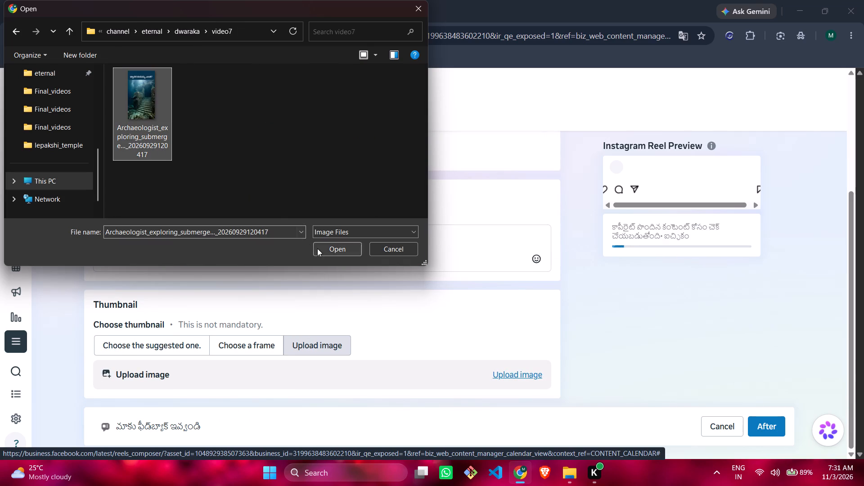
pyautogui.click(317, 248)
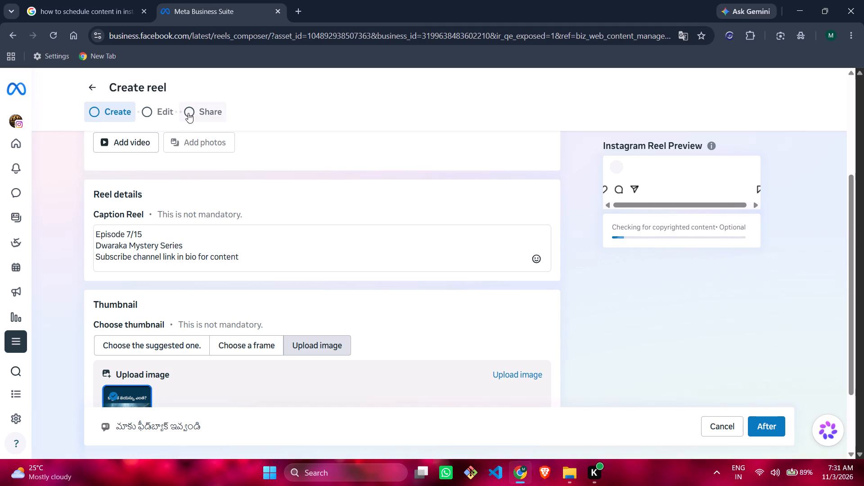
# Schedule the episode 7 reel for 11 November 2026 at 05:30 PM and submit it.
pyautogui.click(192, 112)
pyautogui.click(191, 161)
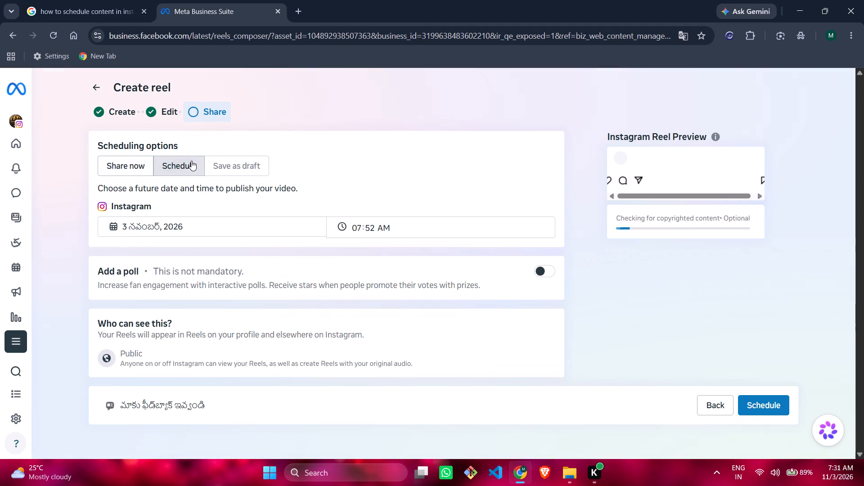
pyautogui.click(193, 226)
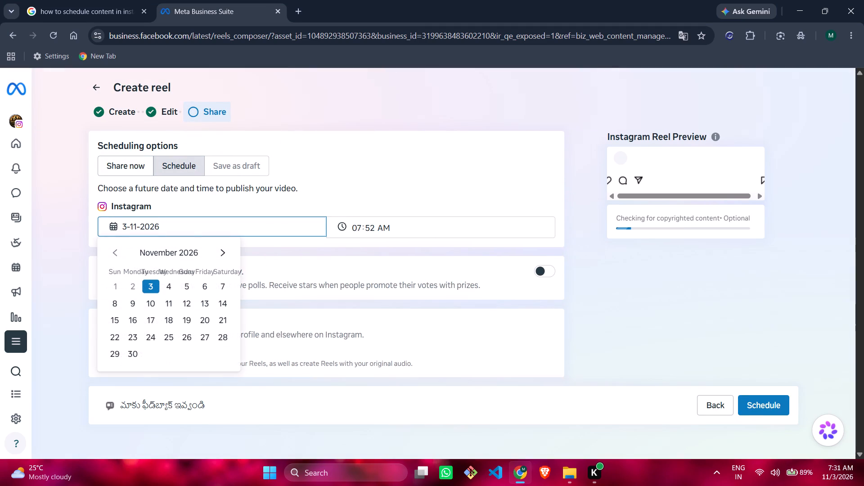
pyautogui.click(169, 302)
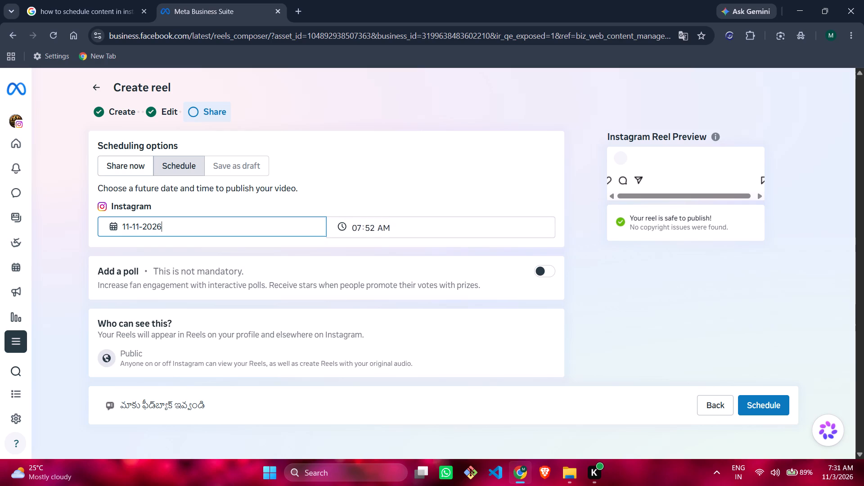
pyautogui.click(387, 227)
pyautogui.press('Down')
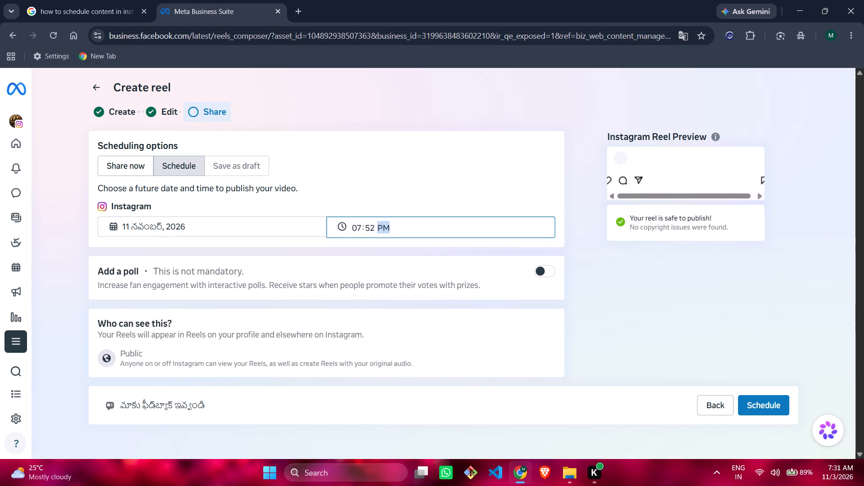
pyautogui.click(372, 228)
pyautogui.write('30')
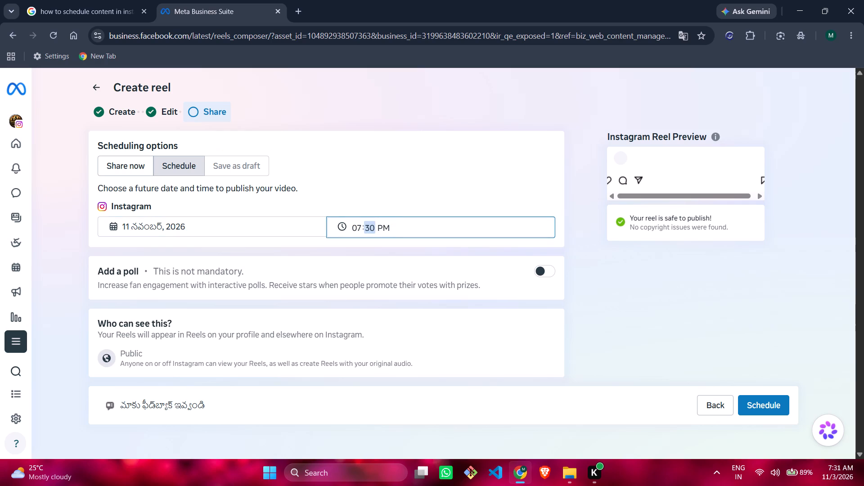
pyautogui.click(358, 230)
pyautogui.press('5')
pyautogui.click(757, 399)
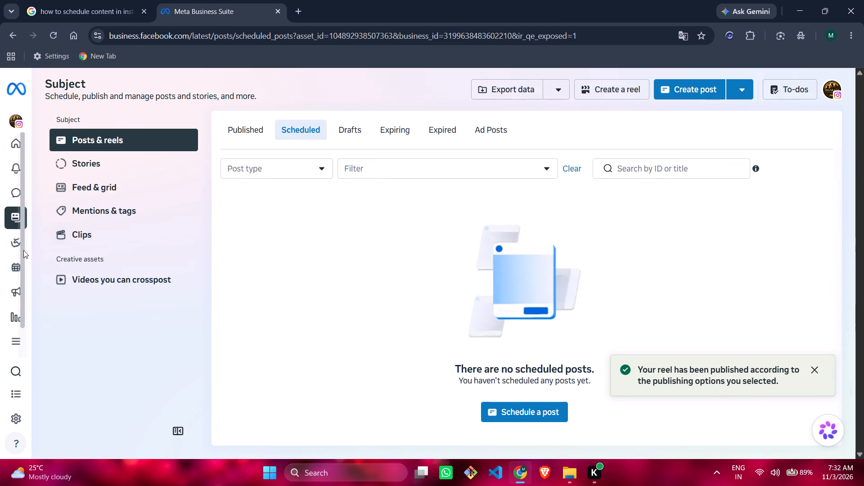
# Start a new reel for Thursday 12 November from the Planner's week of 8 to 14 November.
pyautogui.click(21, 280)
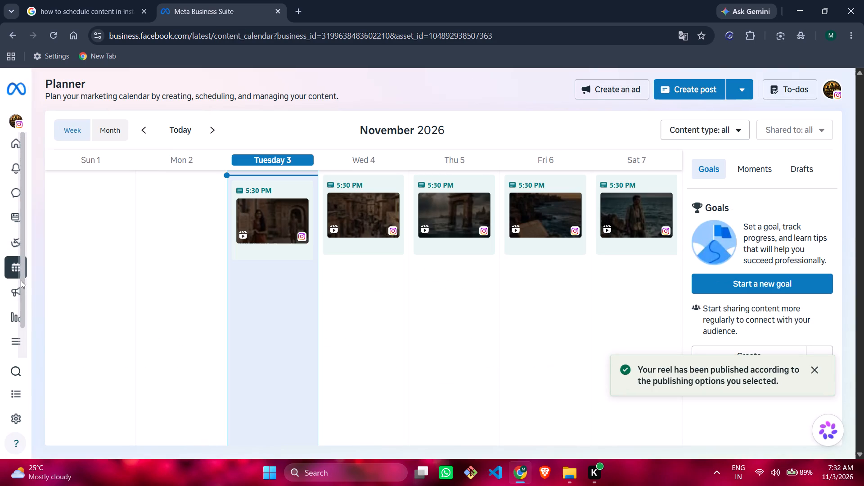
pyautogui.click(200, 130)
pyautogui.click(217, 130)
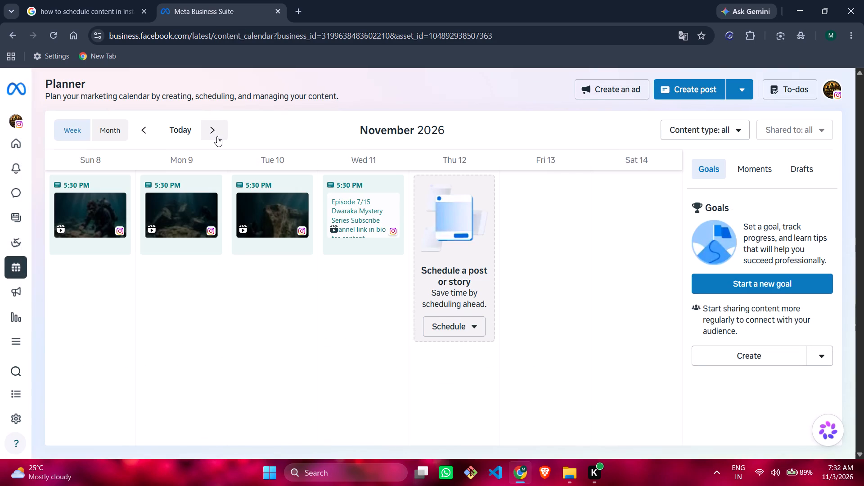
pyautogui.click(455, 322)
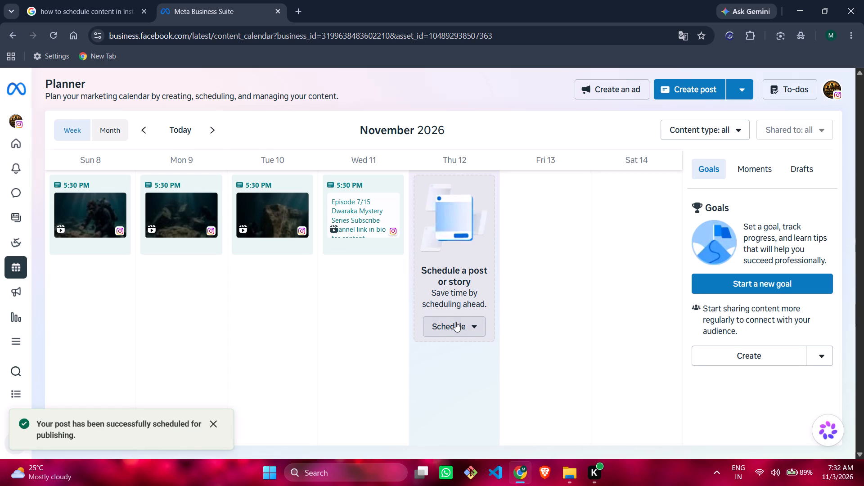
pyautogui.click(469, 325)
pyautogui.click(465, 402)
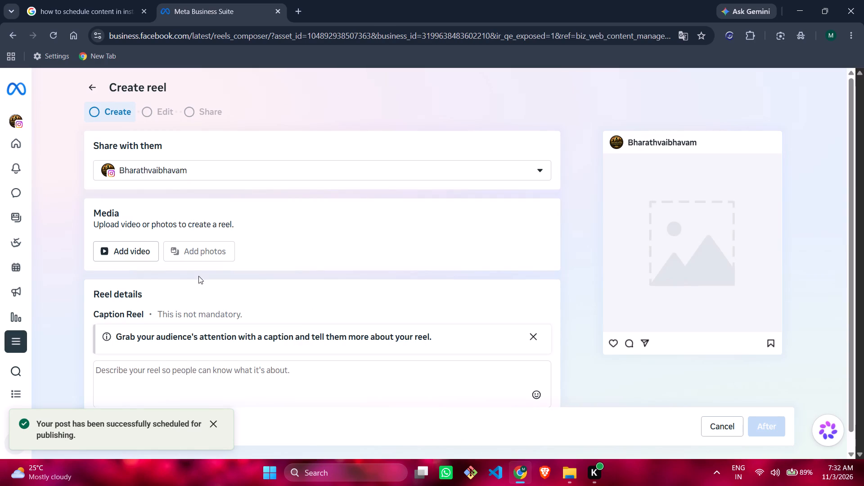
# Add the episode8 video from the dwaraka Final_videos folder to the reel.
pyautogui.click(147, 253)
pyautogui.click(148, 257)
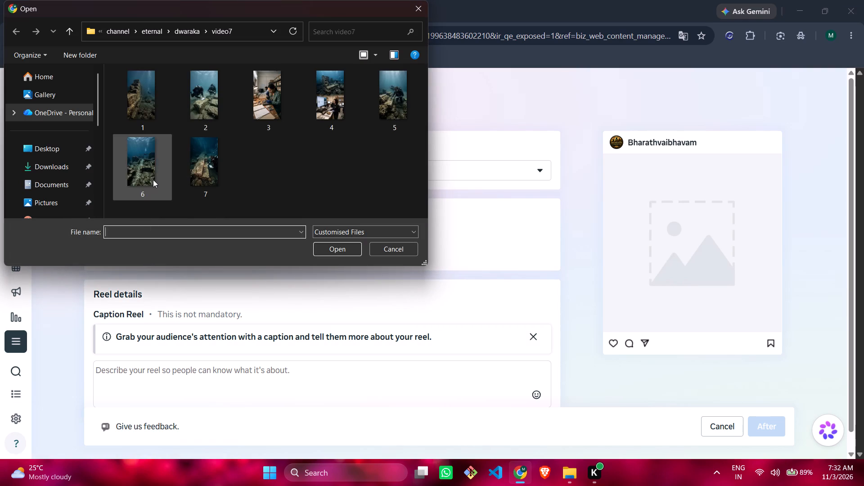
pyautogui.click(189, 36)
pyautogui.scroll(-3, 189, 96)
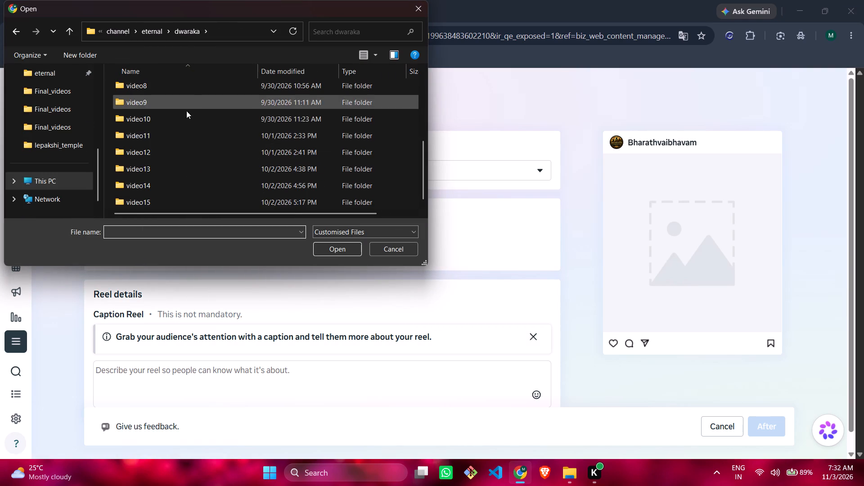
pyautogui.doubleClick(173, 84)
pyautogui.click(189, 34)
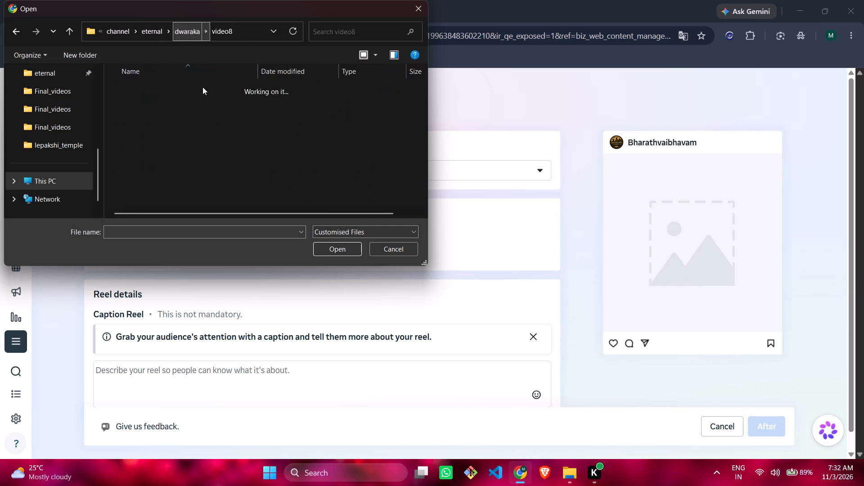
pyautogui.scroll(-1, 210, 118)
pyautogui.scroll(2, 210, 118)
pyautogui.doubleClick(192, 106)
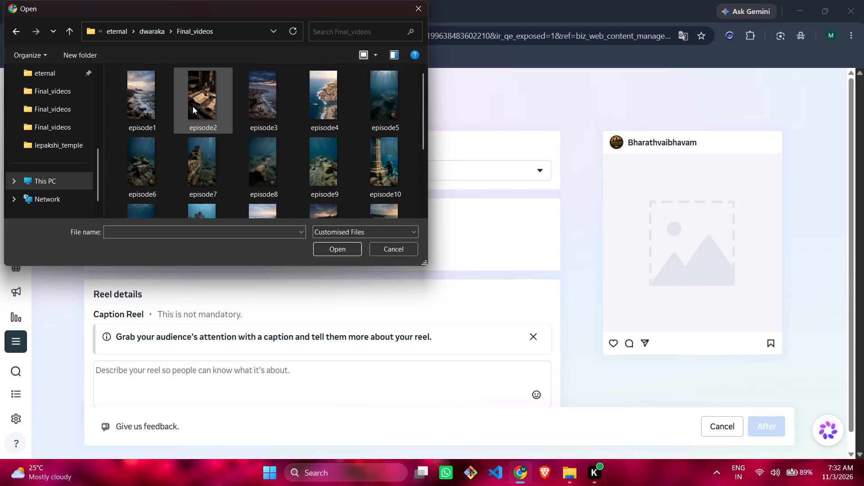
pyautogui.click(254, 162)
pyautogui.click(317, 248)
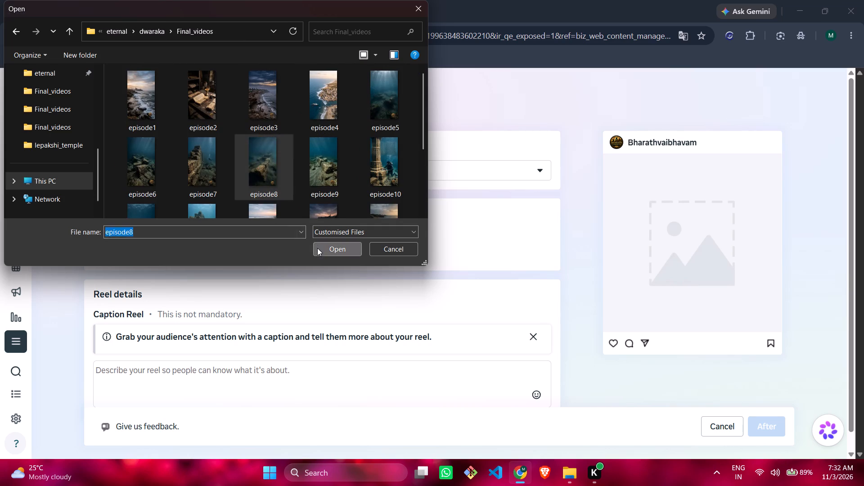
# Caption the reel on three lines: "Episode 8/15", "Dwaraka Mystery Series" and "Subscribe chaneel link in bio for content".
pyautogui.scroll(1, 291, 330)
pyautogui.scroll(-2, 291, 330)
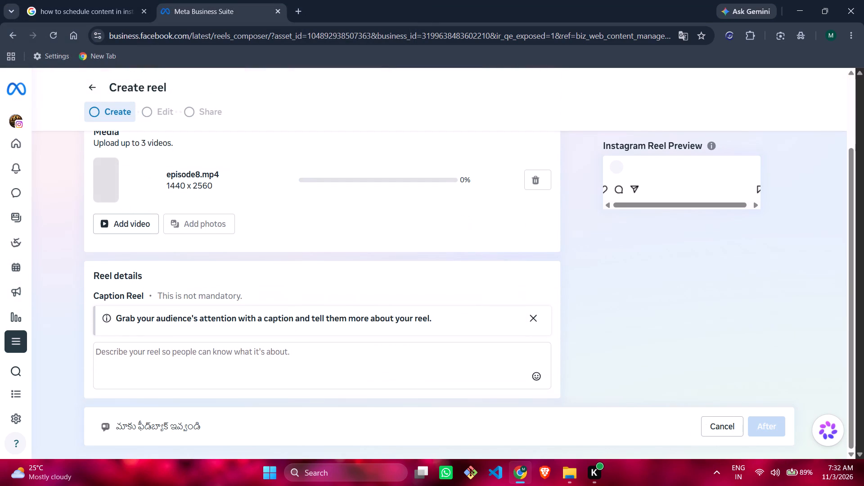
pyautogui.click(272, 351)
pyautogui.write('Epi')
pyautogui.press('s')
pyautogui.press('o')
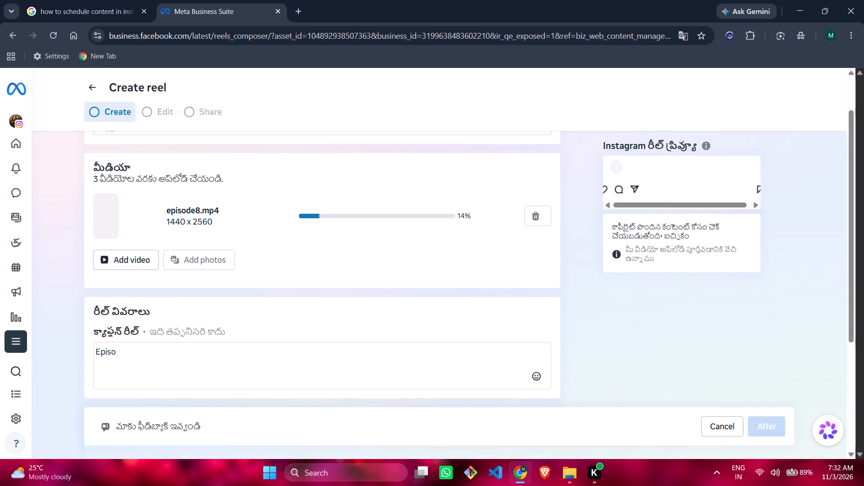
pyautogui.write('de 8/')
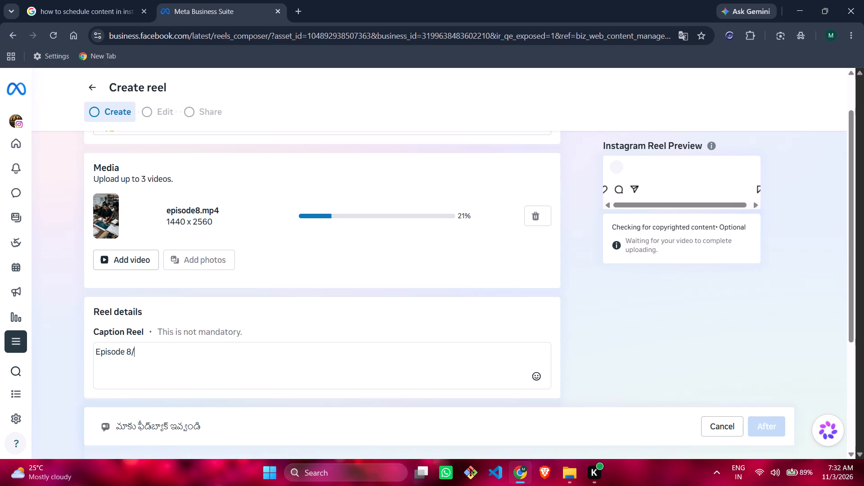
pyautogui.write('15')
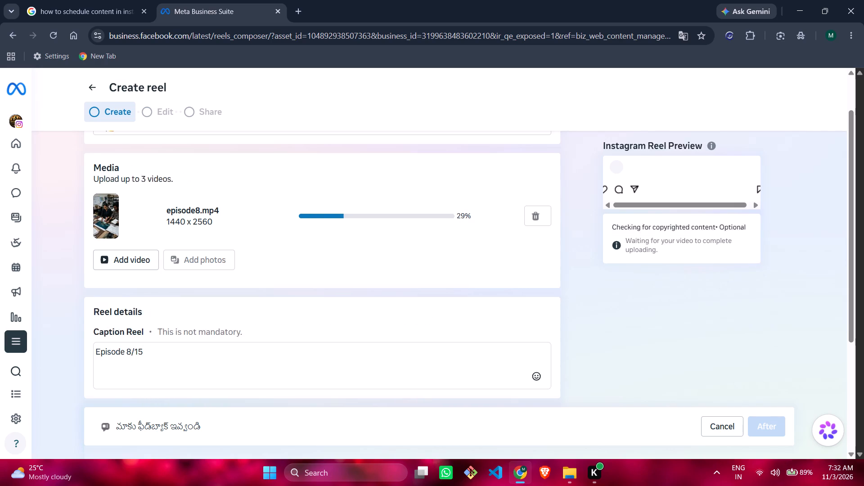
pyautogui.press('Return')
pyautogui.write('Dwaraka')
pyautogui.press('space')
pyautogui.write('Mystery')
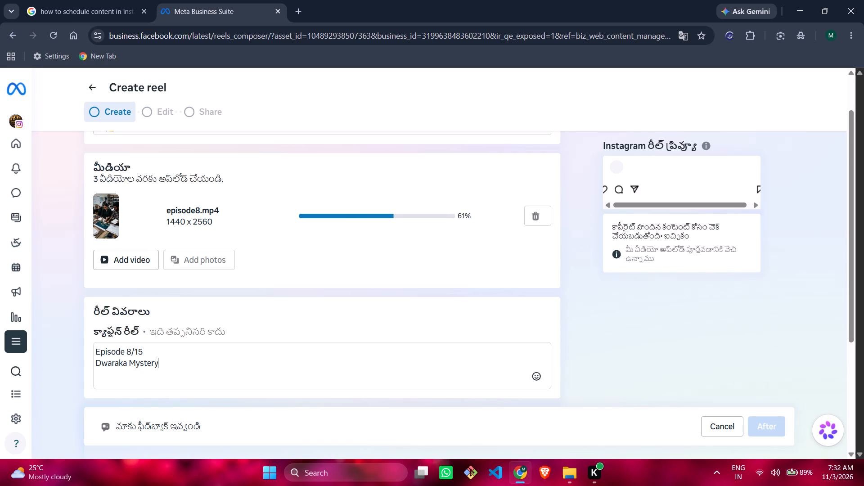
pyautogui.press('space')
pyautogui.write('Series')
pyautogui.press('Return')
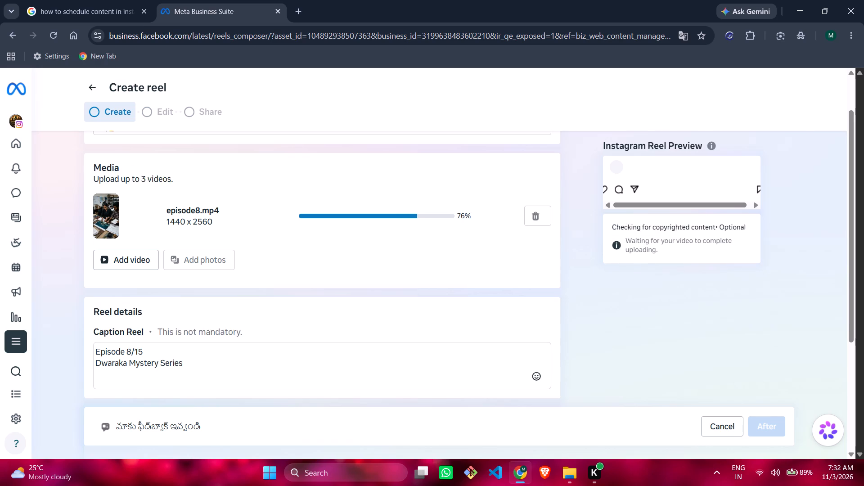
pyautogui.write('Subscribe chaneel link in bio for c')
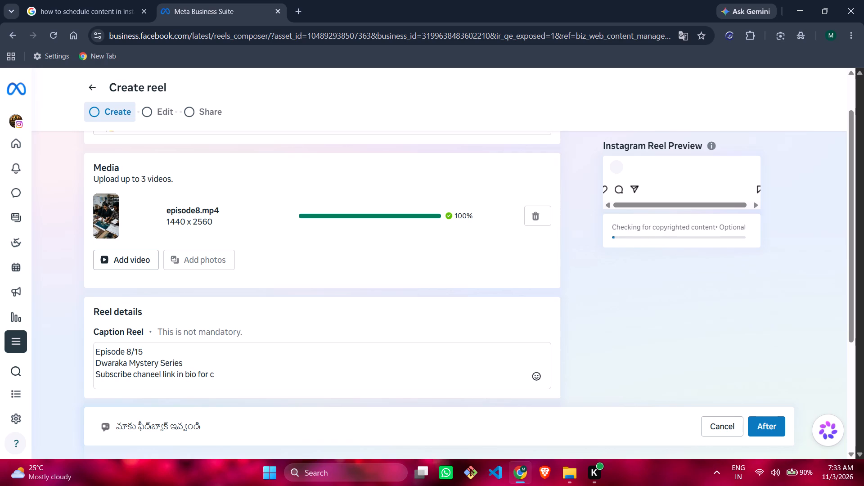
pyautogui.write('ontent')
# Upload the Diver_exploring_submerged_stone image from the dwaraka video8 folder as the episode 8 reel's custom thumbnail.
pyautogui.scroll(-3, 274, 229)
pyautogui.click(337, 298)
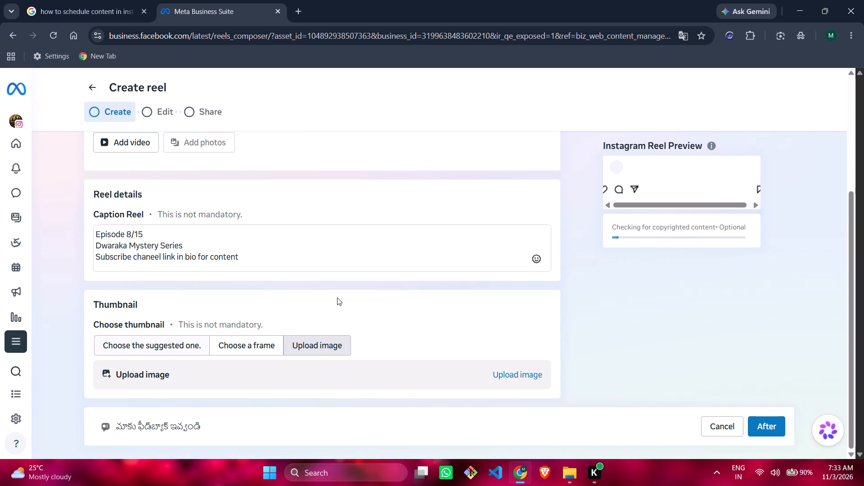
pyautogui.click(512, 378)
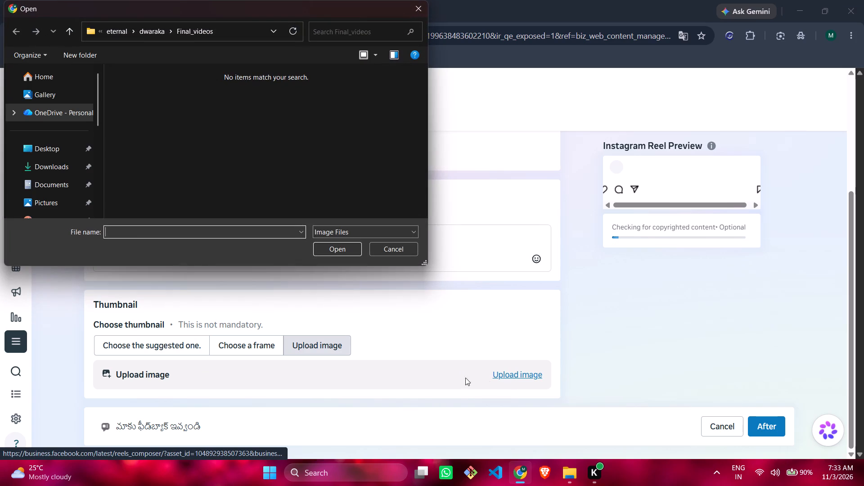
pyautogui.click(149, 35)
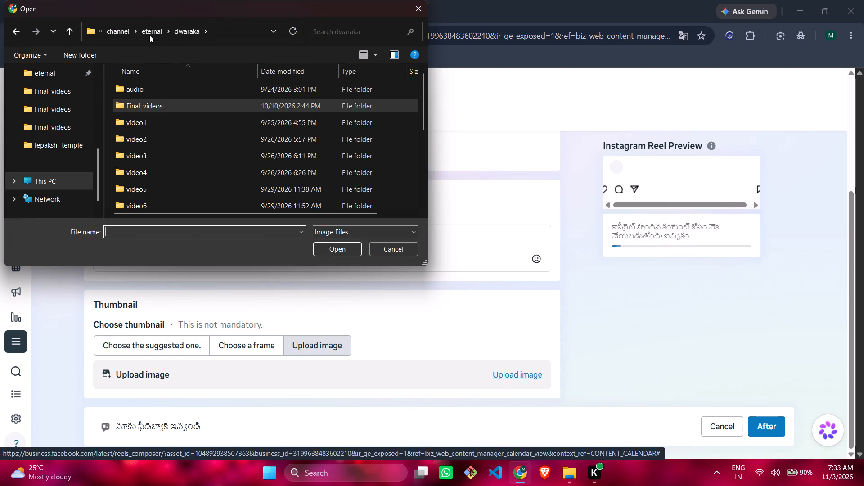
pyautogui.scroll(-2, 172, 119)
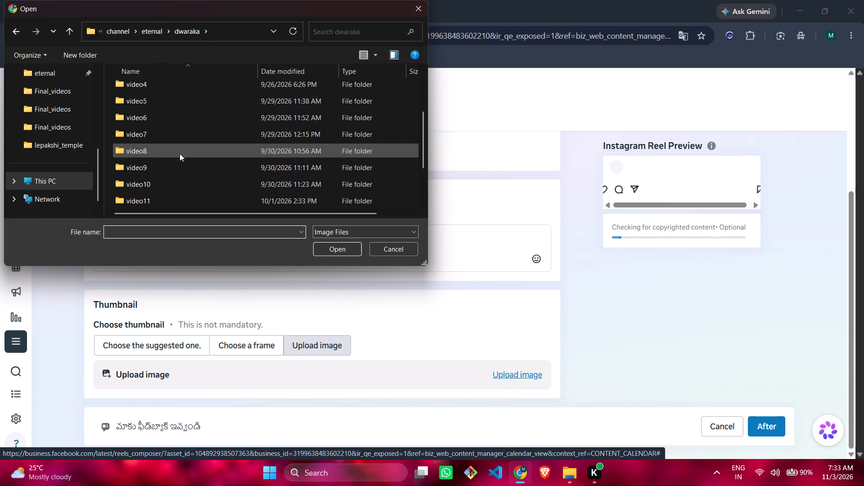
pyautogui.doubleClick(180, 153)
pyautogui.click(164, 136)
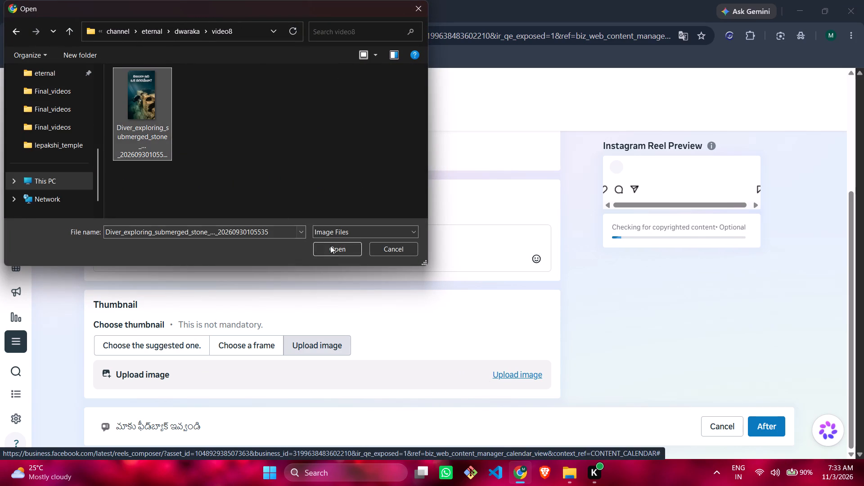
pyautogui.click(330, 245)
pyautogui.scroll(-1, 330, 245)
pyautogui.scroll(1, 330, 245)
pyautogui.scroll(-2, 330, 245)
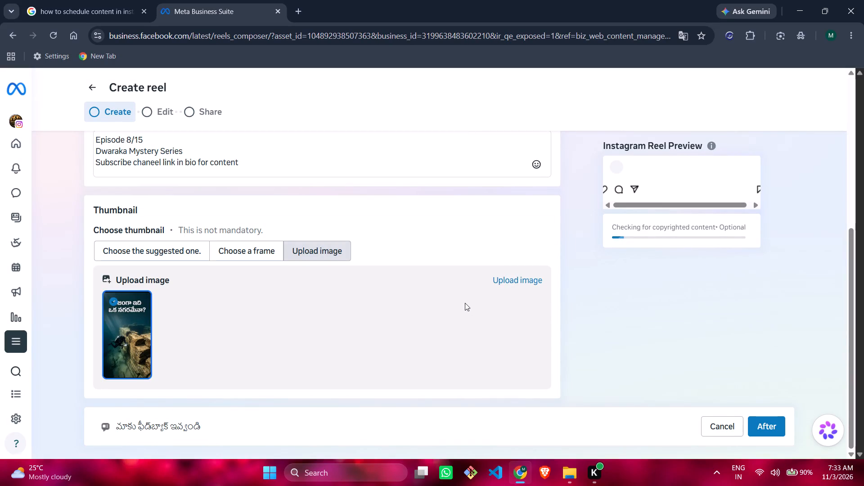
# Schedule the episode 8 reel for 12 November 2026 at 05:30 PM, submit it and dismiss the notification.
pyautogui.click(201, 111)
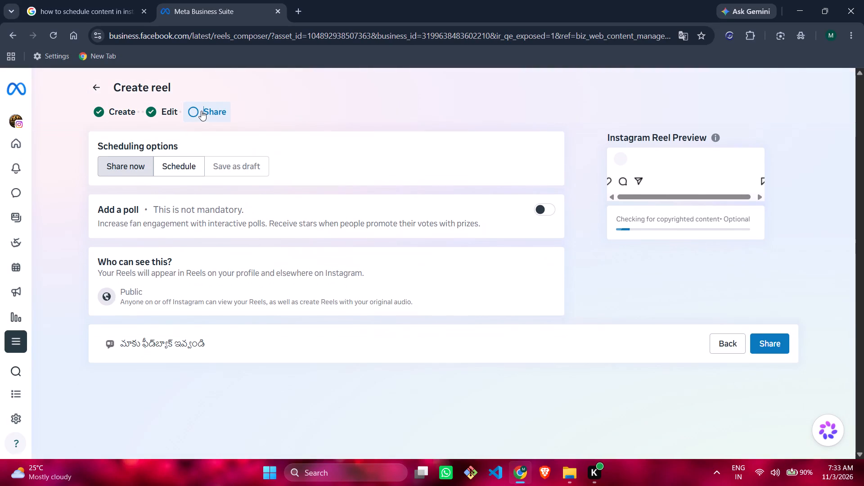
pyautogui.click(185, 162)
pyautogui.click(198, 228)
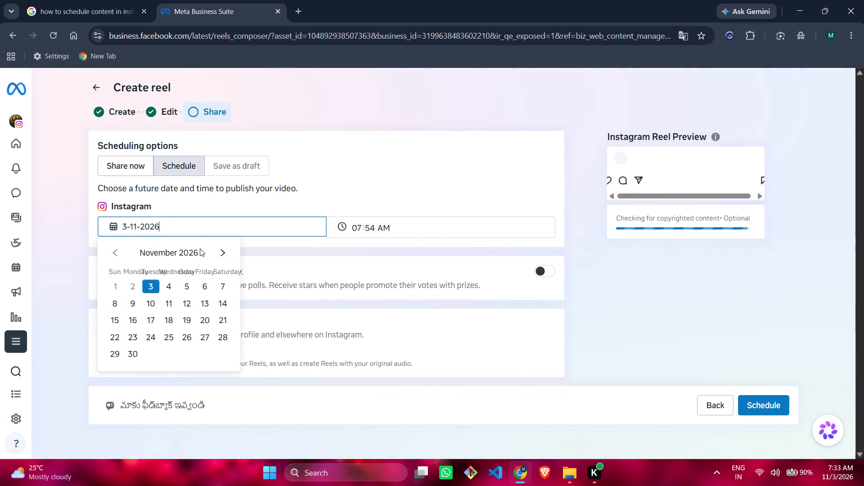
pyautogui.click(224, 255)
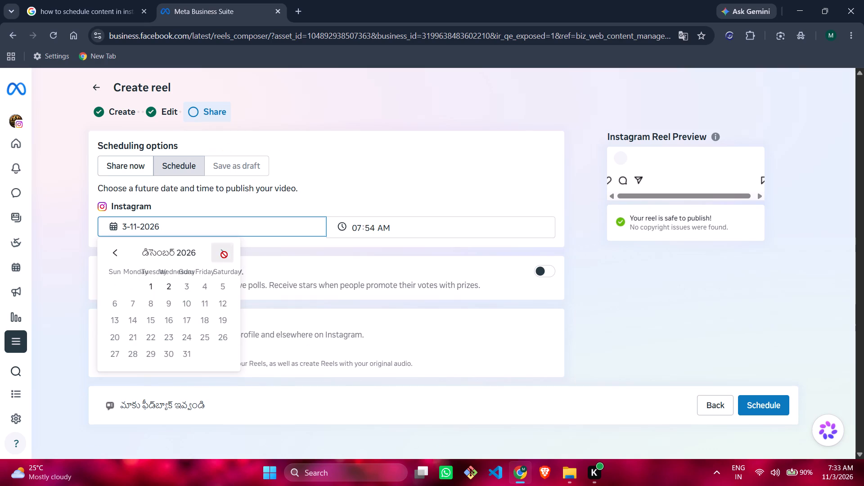
pyautogui.click(115, 253)
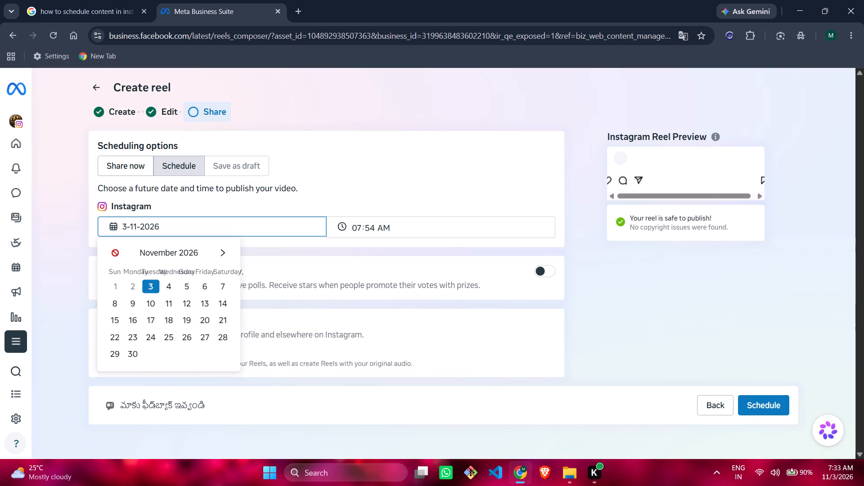
pyautogui.click(191, 299)
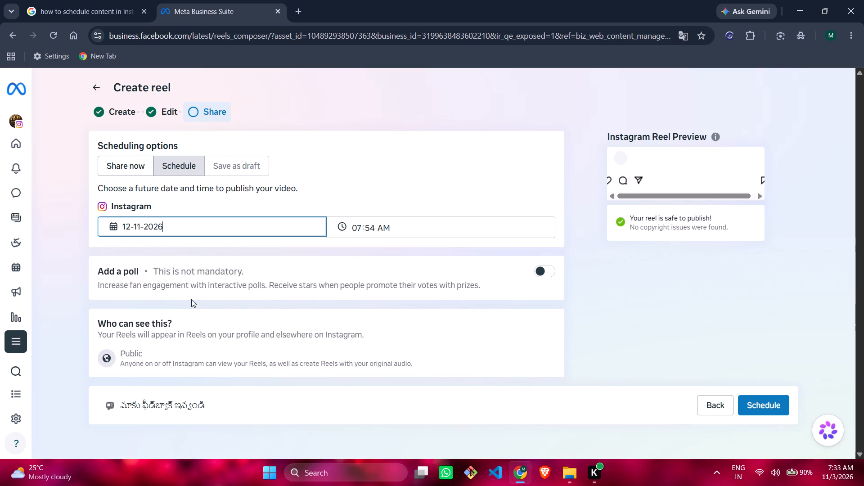
pyautogui.click(387, 232)
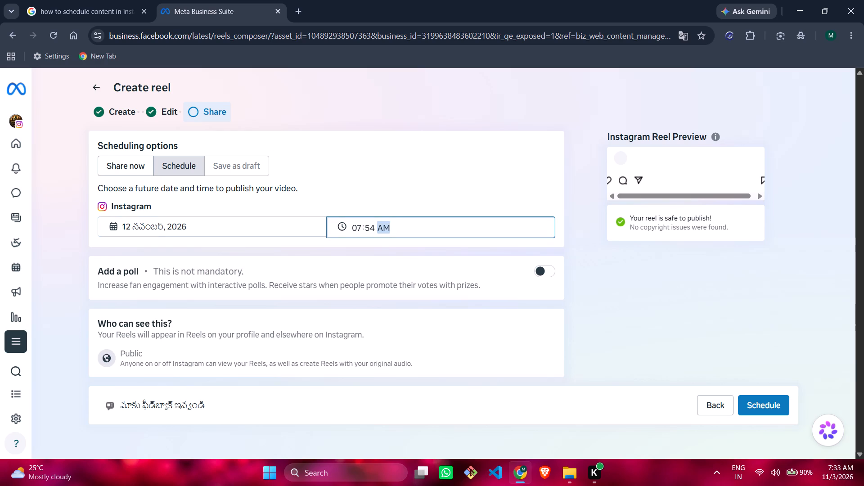
pyautogui.press('Down')
pyautogui.click(368, 230)
pyautogui.write('30')
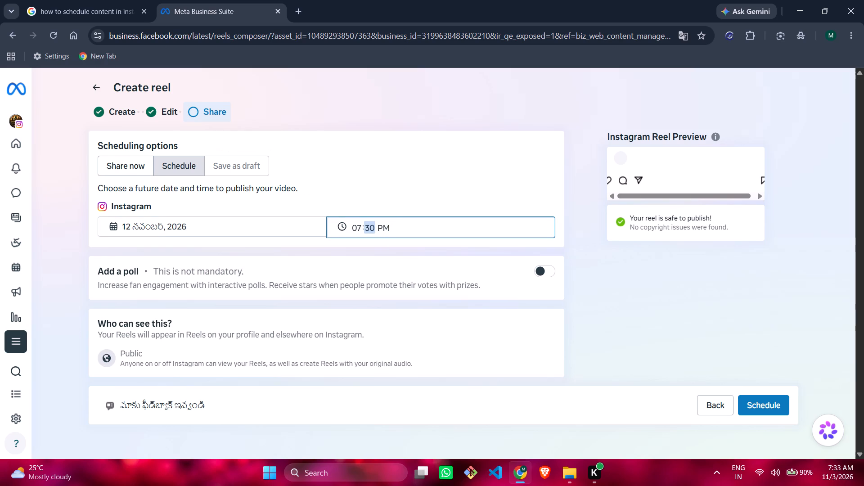
pyautogui.click(359, 230)
pyautogui.press('5')
pyautogui.click(757, 400)
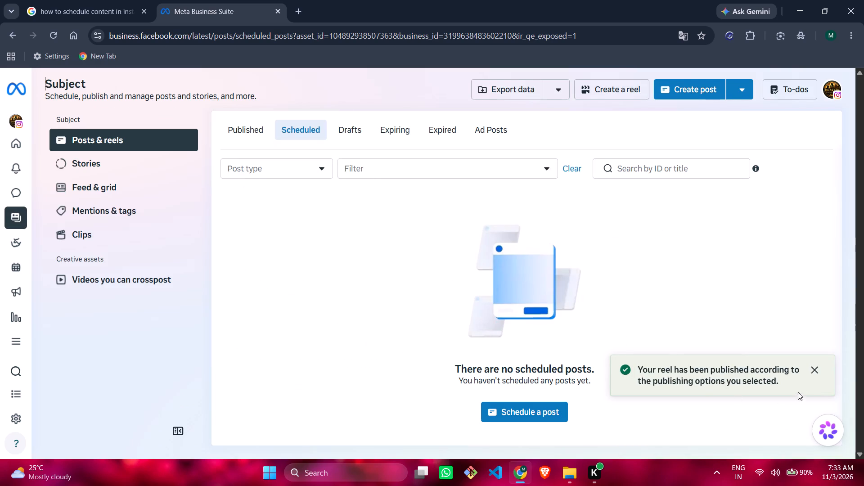
pyautogui.click(821, 369)
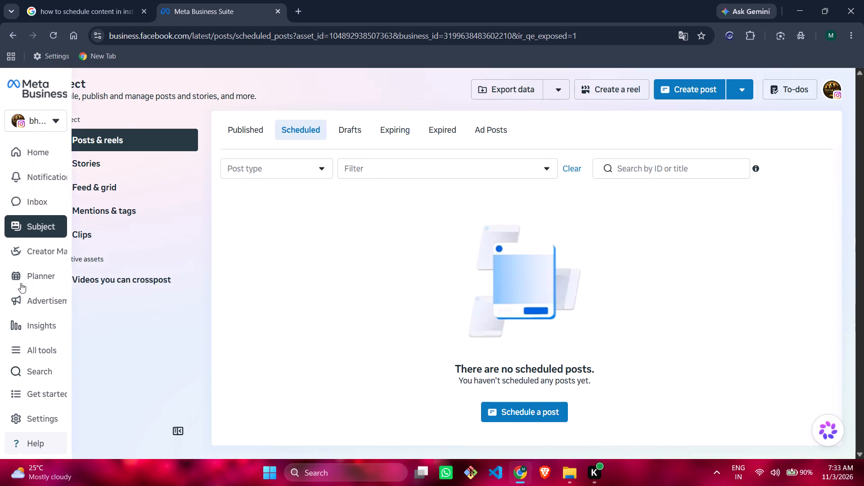
# Start a new reel from the planner's Friday 13 November 2026 slot.
pyautogui.click(27, 278)
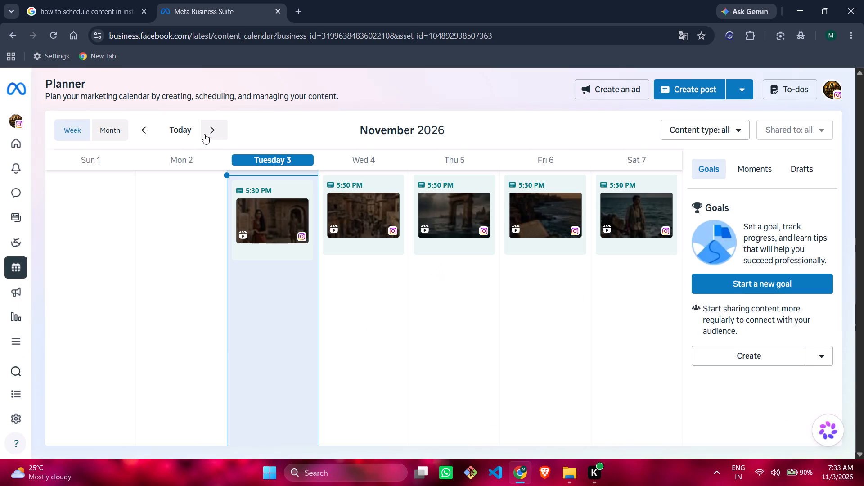
pyautogui.click(204, 134)
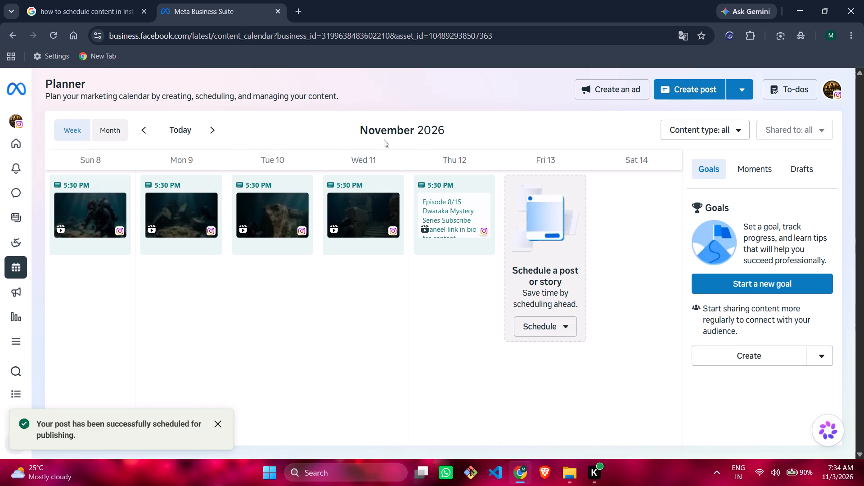
pyautogui.click(558, 324)
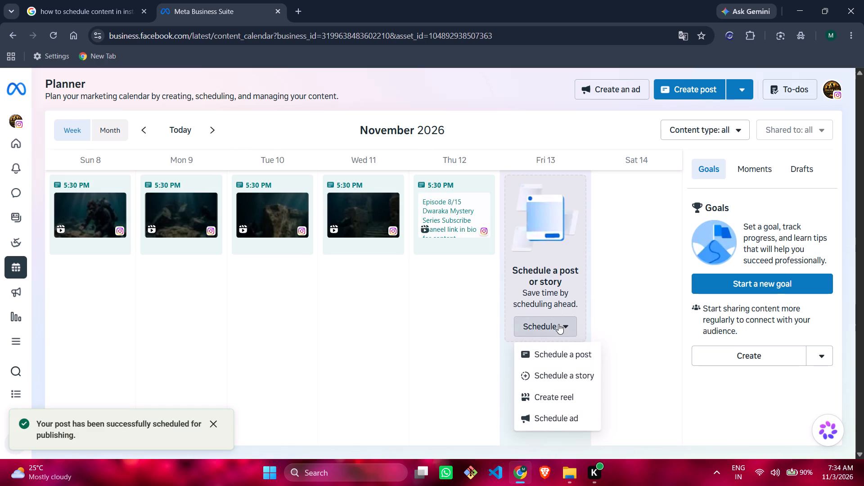
pyautogui.click(554, 396)
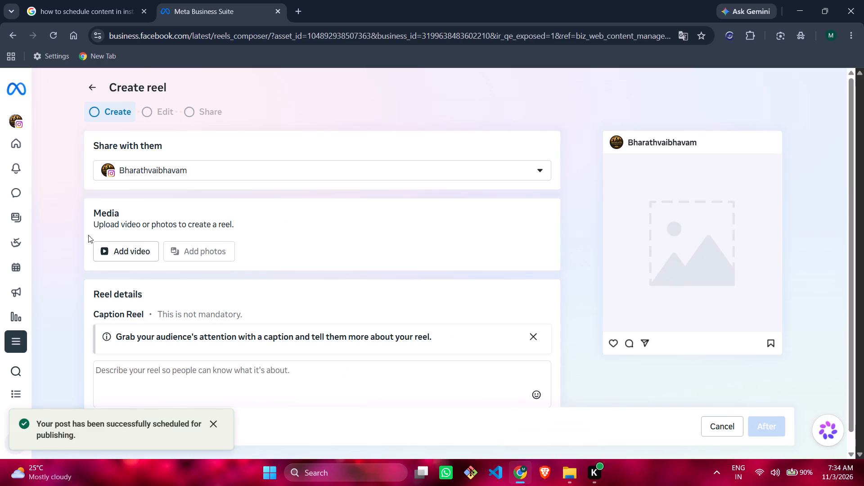
# Add the episode9 video from the dwaraka Final_videos folder to the reel.
pyautogui.click(148, 259)
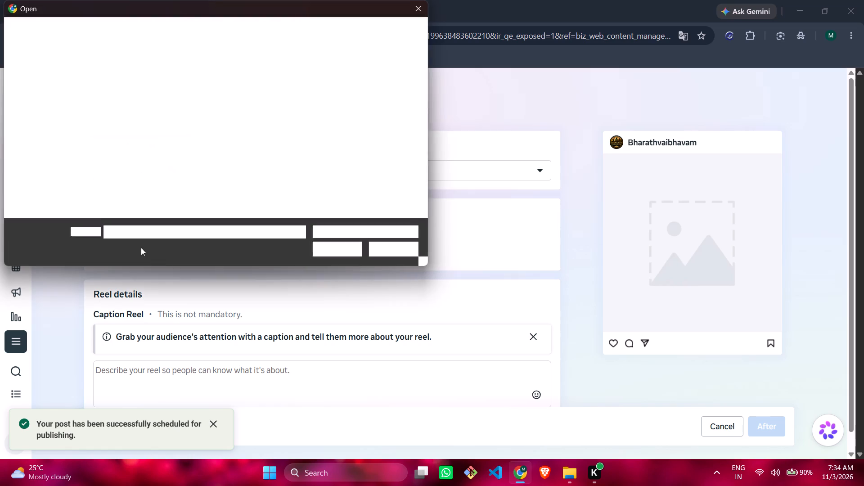
pyautogui.click(183, 27)
pyautogui.scroll(1, 187, 102)
pyautogui.scroll(-1, 187, 103)
pyautogui.scroll(2, 187, 104)
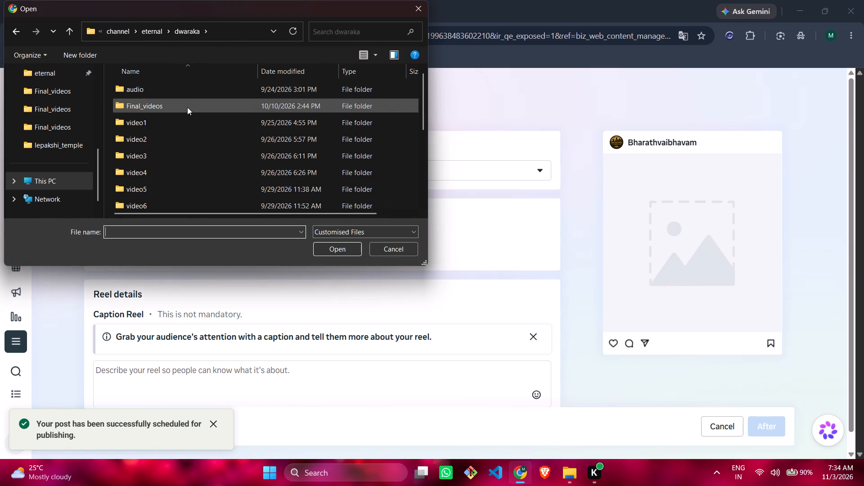
pyautogui.doubleClick(187, 107)
pyautogui.click(340, 157)
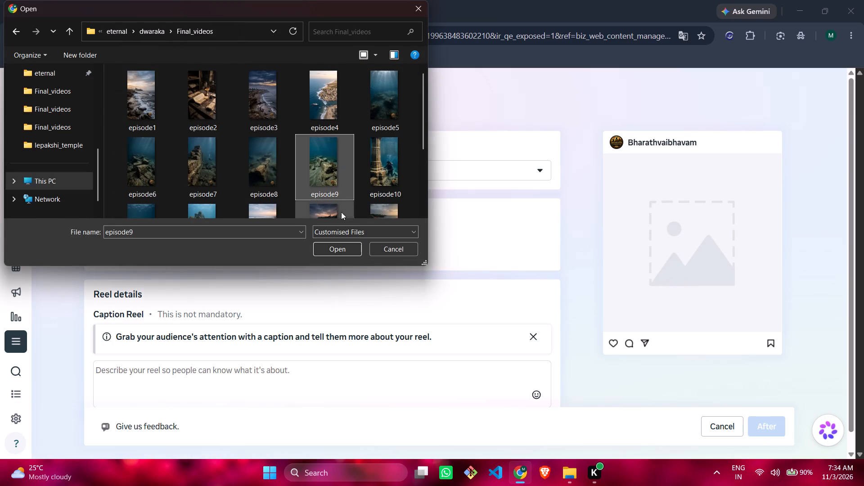
pyautogui.click(346, 244)
# Caption the reel on three lines: "Episode 9/15", "Dwaraka Mystery Series" and "Subscribe channel link in bio for more content".
pyautogui.scroll(-4, 342, 244)
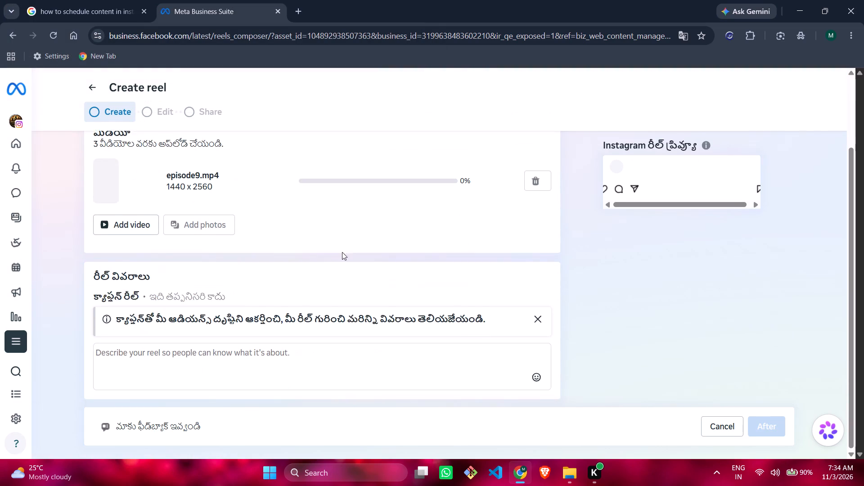
pyautogui.click(300, 358)
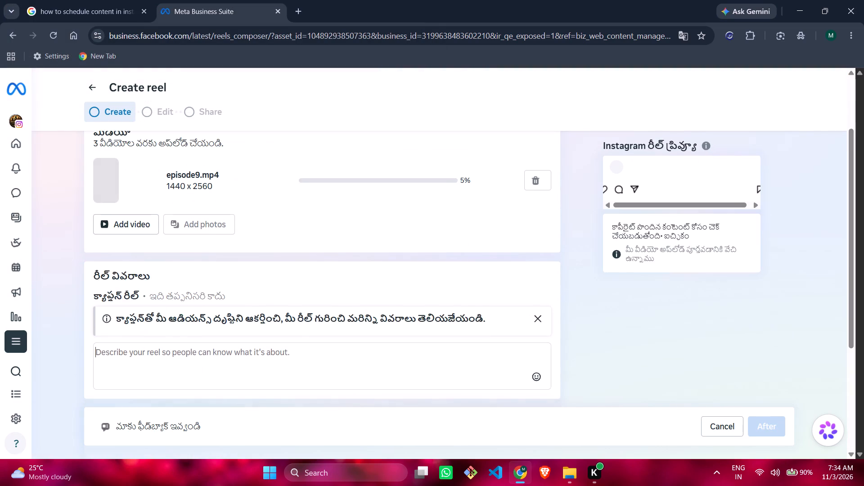
pyautogui.hotkey('shift', 'e')
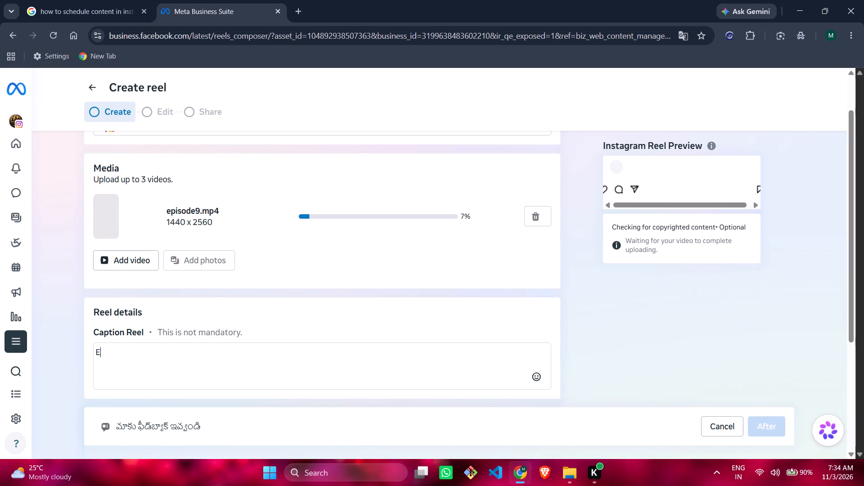
pyautogui.write('pisode 9/')
pyautogui.write('15')
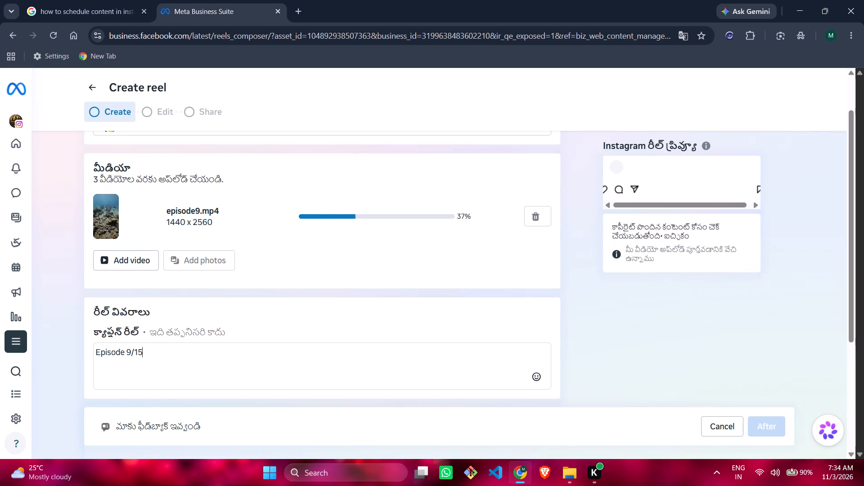
pyautogui.press('space')
pyautogui.press('Return')
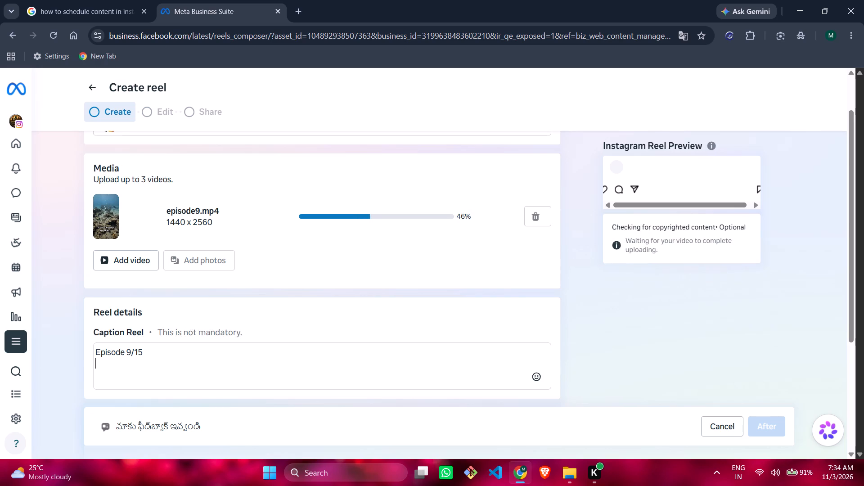
pyautogui.write('Dwaraka')
pyautogui.press('space')
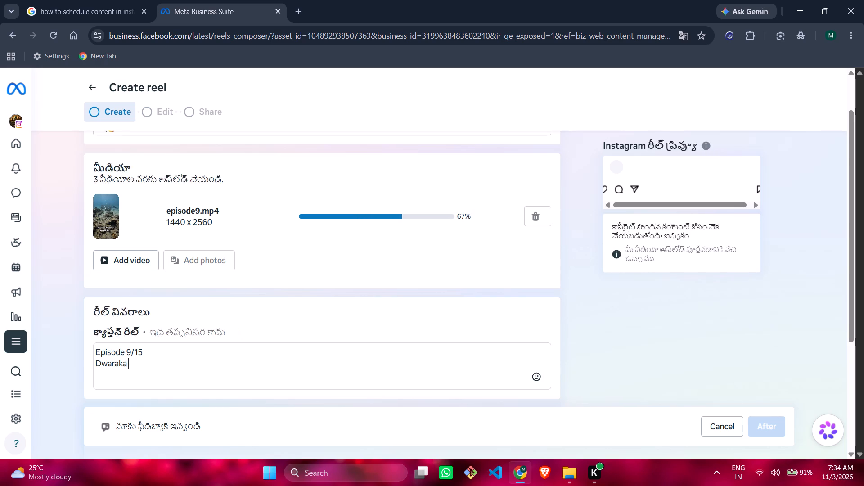
pyautogui.write('Mystery')
pyautogui.press('space')
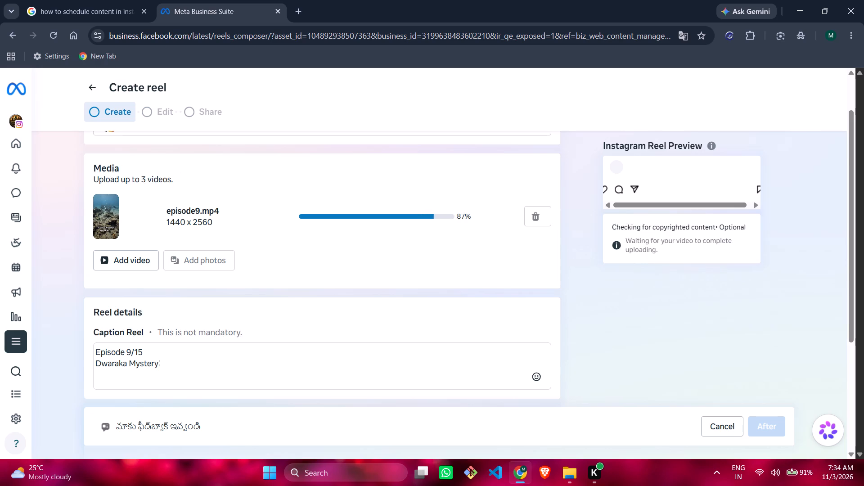
pyautogui.write('ser')
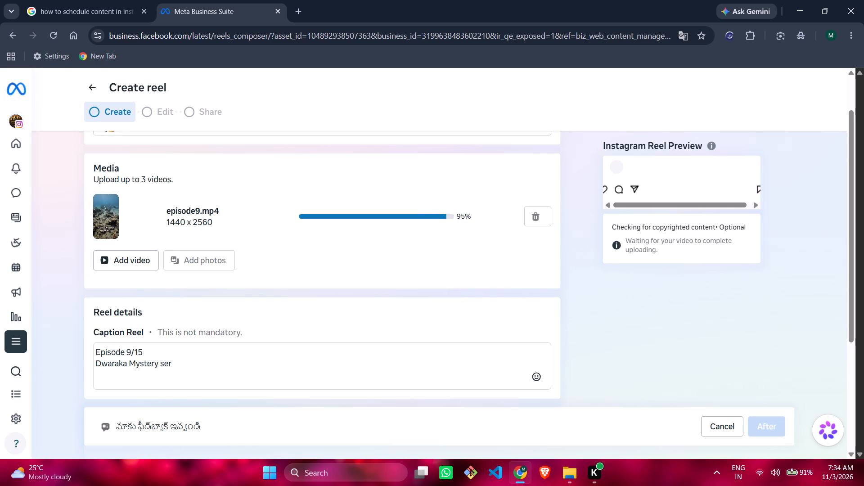
pyautogui.press('BackSpace')
pyautogui.press('BackSpace')
pyautogui.press('BackSpace')
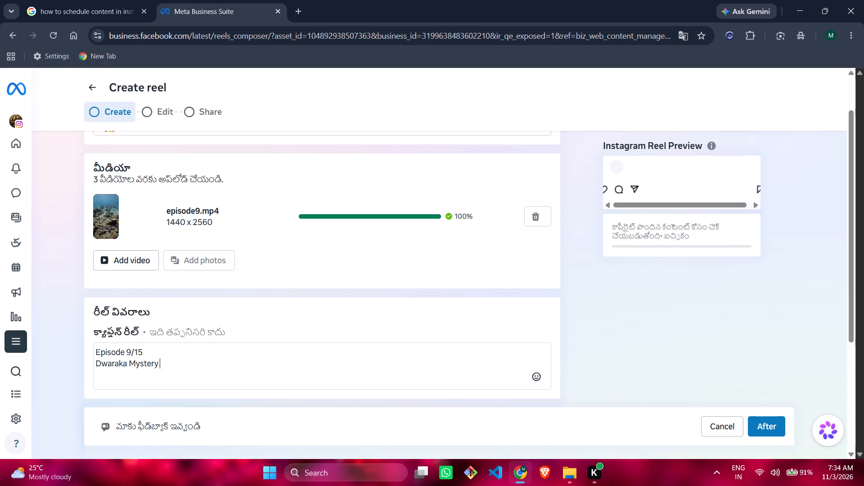
pyautogui.press('s')
pyautogui.press('BackSpace')
pyautogui.write('Series')
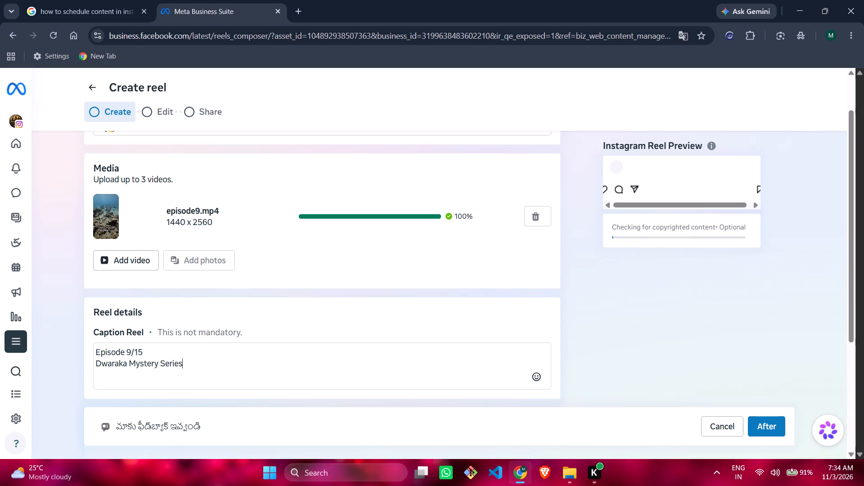
pyautogui.press('Return')
pyautogui.write('Subscribe channel link in bio')
pyautogui.press('space')
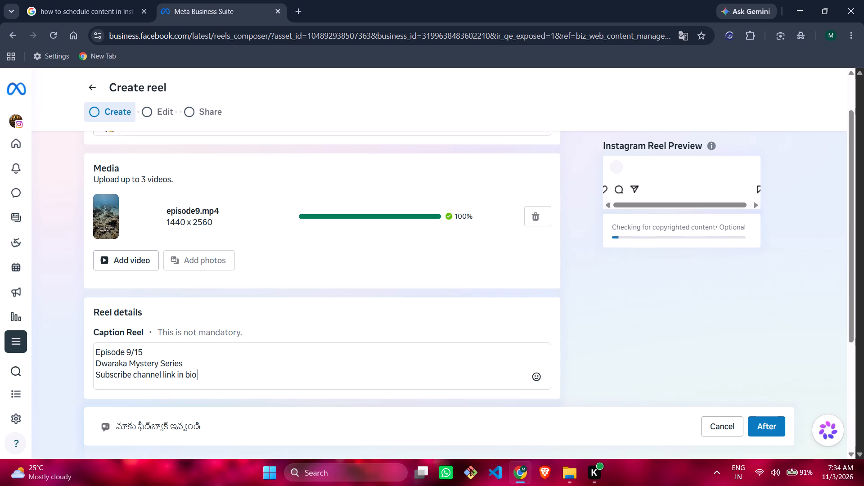
pyautogui.write('for more c')
pyautogui.write('ontent')
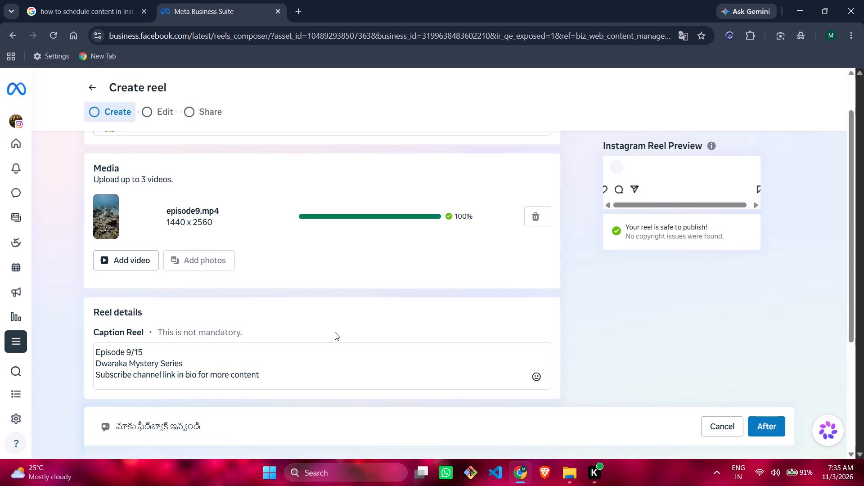
# Upload the cover image from the dwaraka video9 folder as the episode 9 reel's thumbnail.
pyautogui.scroll(-4, 313, 292)
pyautogui.scroll(1, 310, 289)
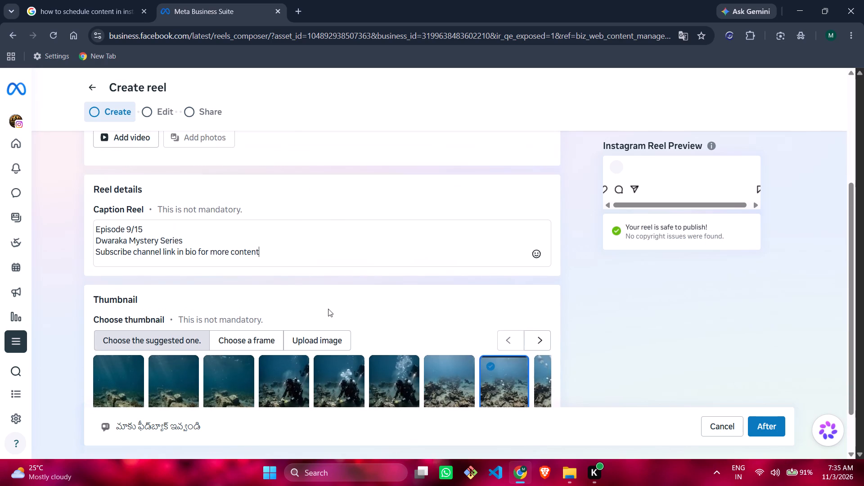
pyautogui.click(332, 341)
pyautogui.scroll(-3, 373, 317)
pyautogui.click(499, 374)
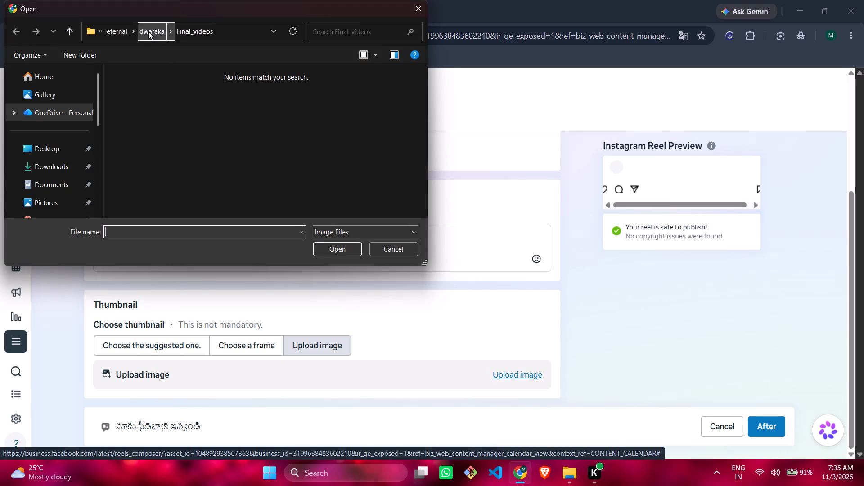
pyautogui.click(148, 31)
pyautogui.scroll(-3, 217, 129)
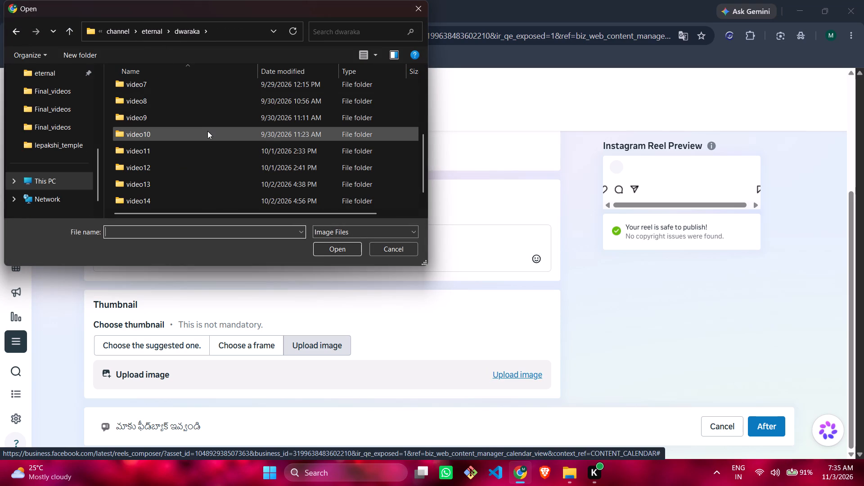
pyautogui.scroll(7, 401, 399)
pyautogui.scroll(-4, 403, 373)
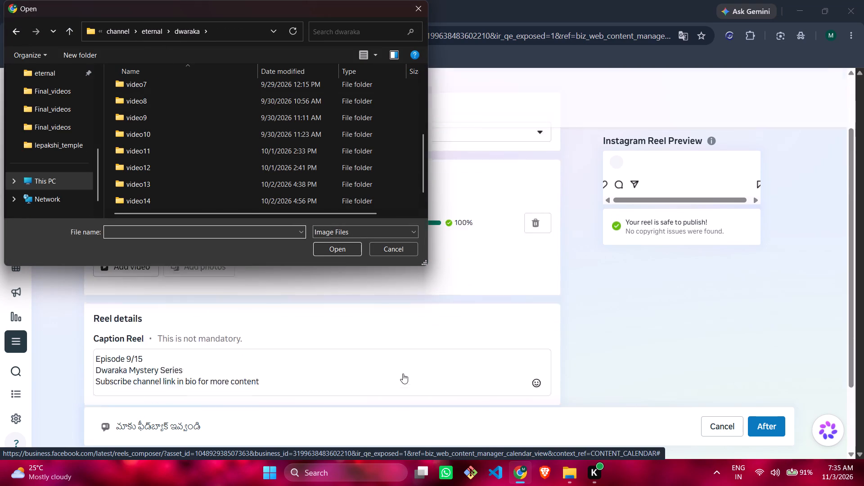
pyautogui.scroll(-3, 403, 373)
pyautogui.doubleClick(202, 112)
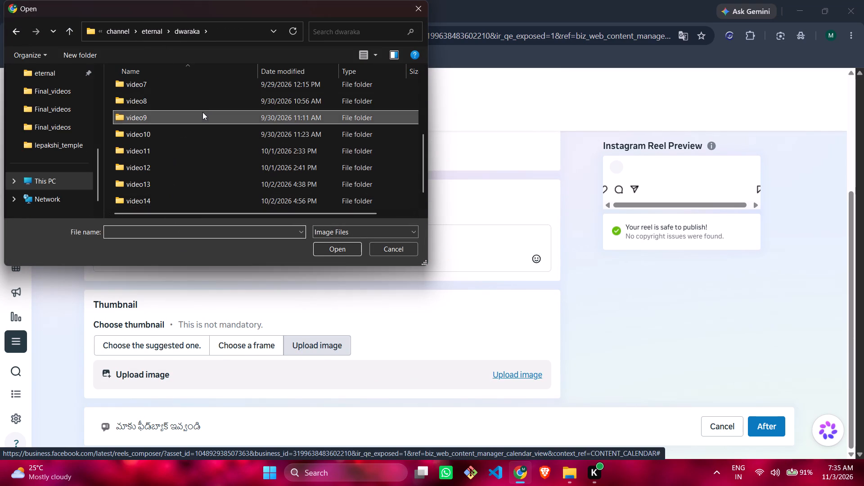
pyautogui.click(153, 130)
pyautogui.click(345, 244)
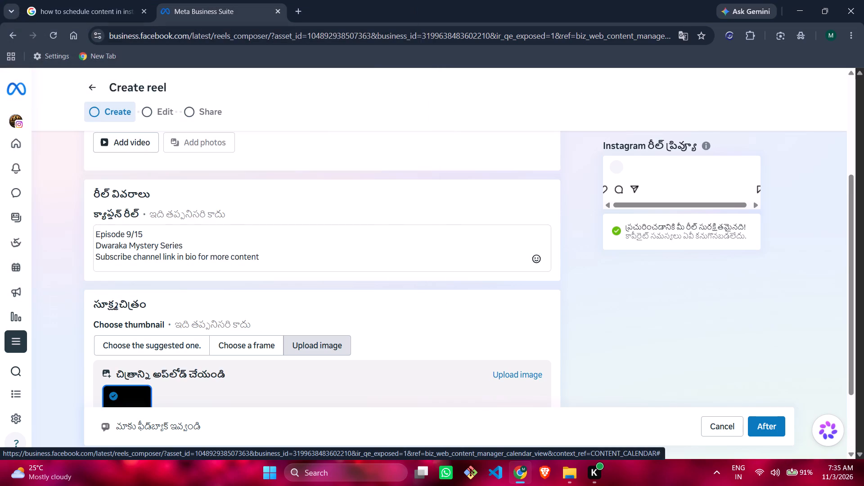
pyautogui.scroll(-2, 459, 280)
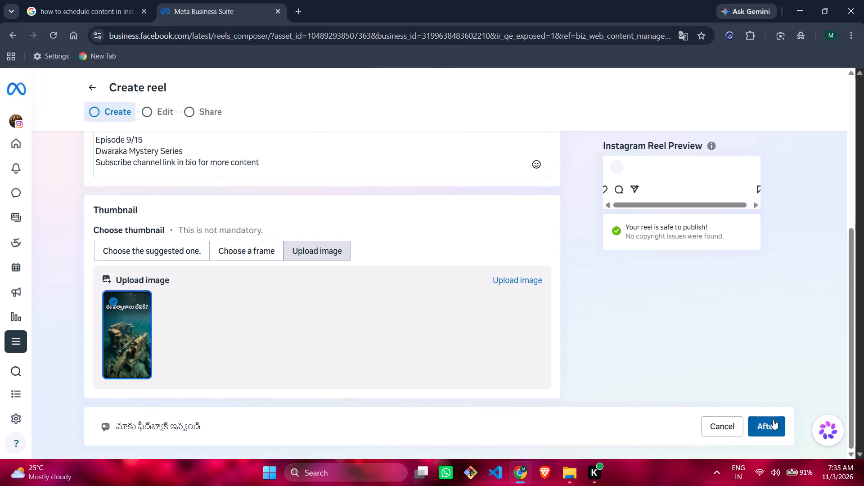
# Go to the reel's sharing stage and choose to schedule it for Instagram on 13 November 2026.
pyautogui.click(198, 114)
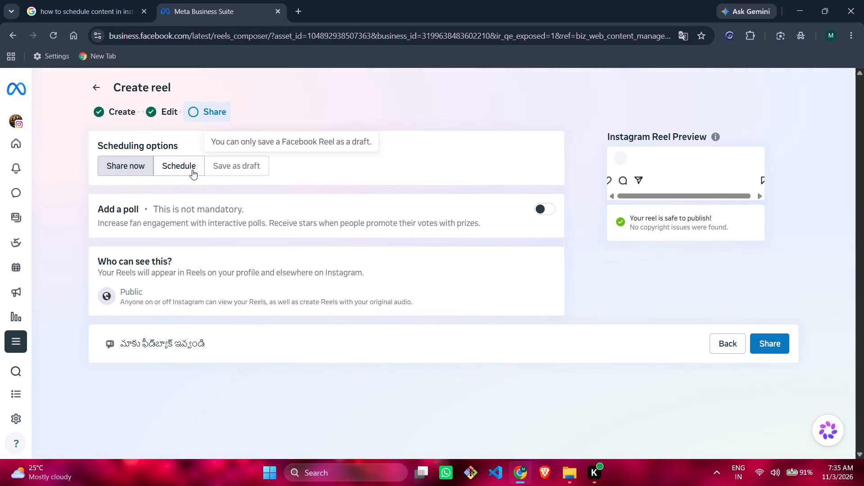
pyautogui.click(191, 168)
pyautogui.click(206, 230)
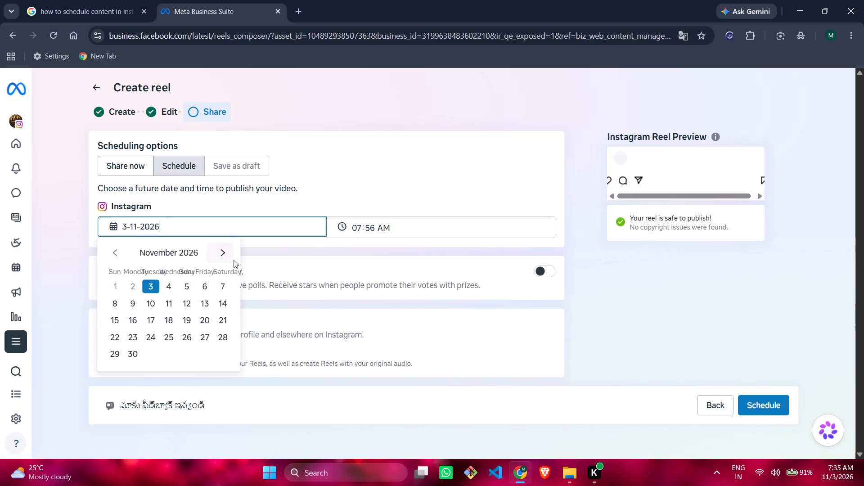
pyautogui.click(207, 299)
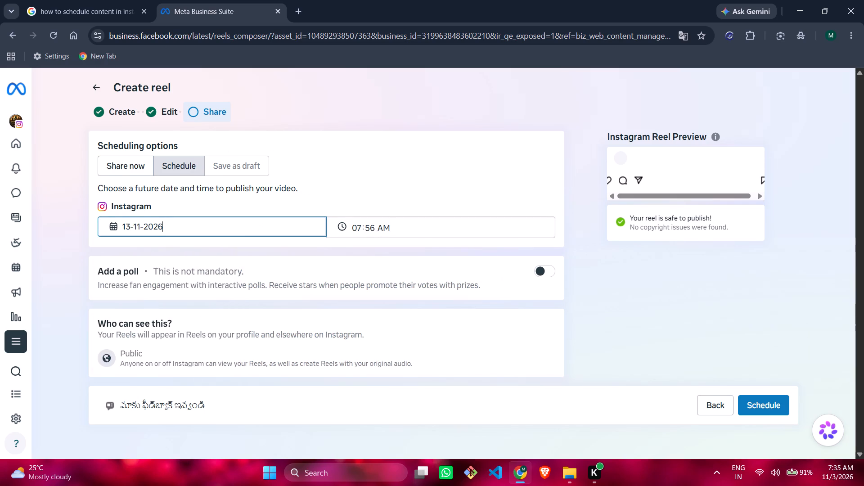
# Set the episode 9 reel's publishing time on 13 November 2026 to 05:30 PM, schedule it and dismiss the notification.
pyautogui.click(385, 233)
pyautogui.press('Down')
pyautogui.click(373, 227)
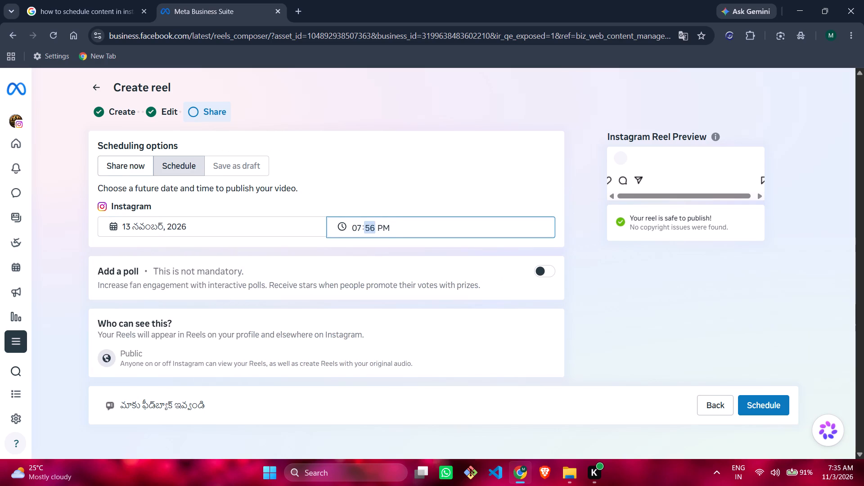
pyautogui.write('30')
pyautogui.click(360, 229)
pyautogui.press('5')
pyautogui.click(770, 407)
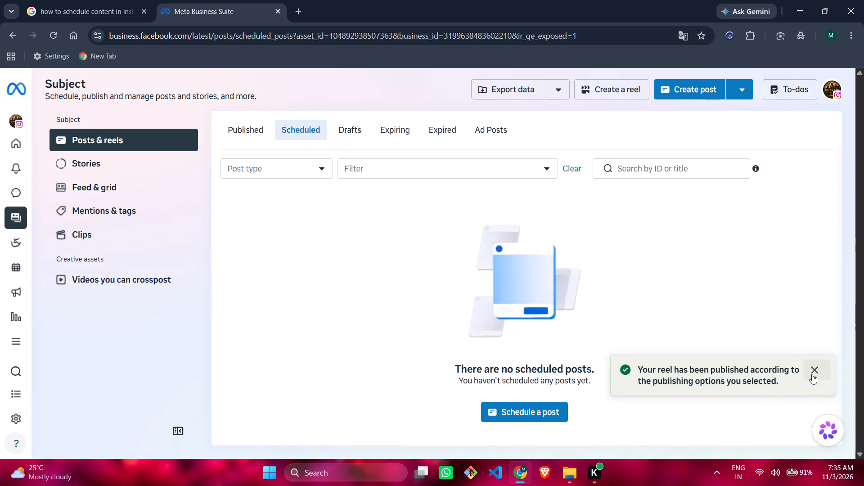
pyautogui.click(812, 374)
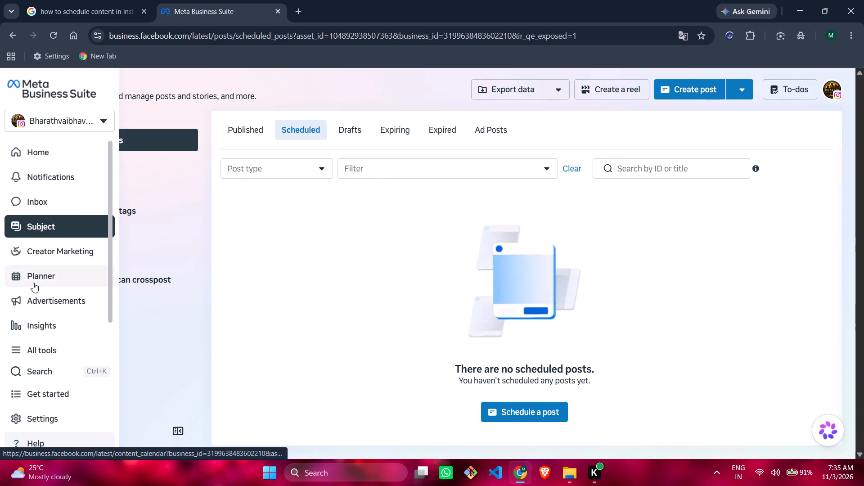
# Start a new reel from the planner's Saturday 14 November 2026 slot.
pyautogui.click(33, 283)
pyautogui.click(212, 135)
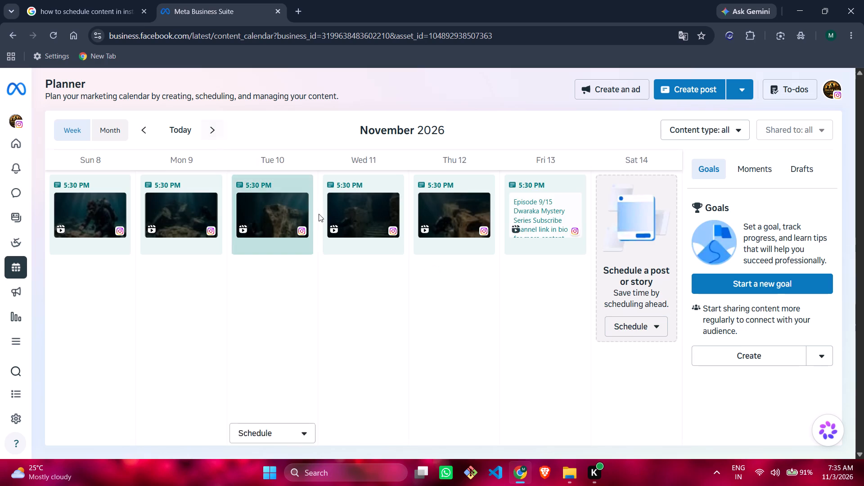
pyautogui.click(630, 323)
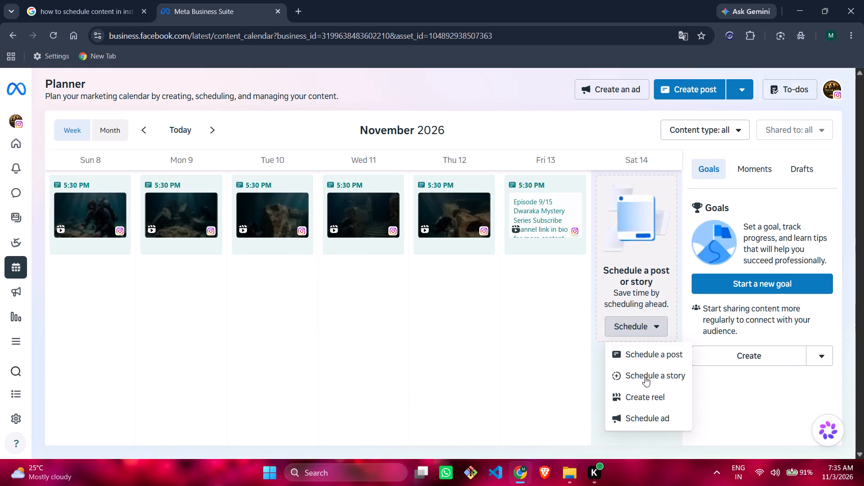
pyautogui.click(646, 397)
# Add the episode10 video from the dwaraka Final_videos folder to the reel.
pyautogui.click(136, 255)
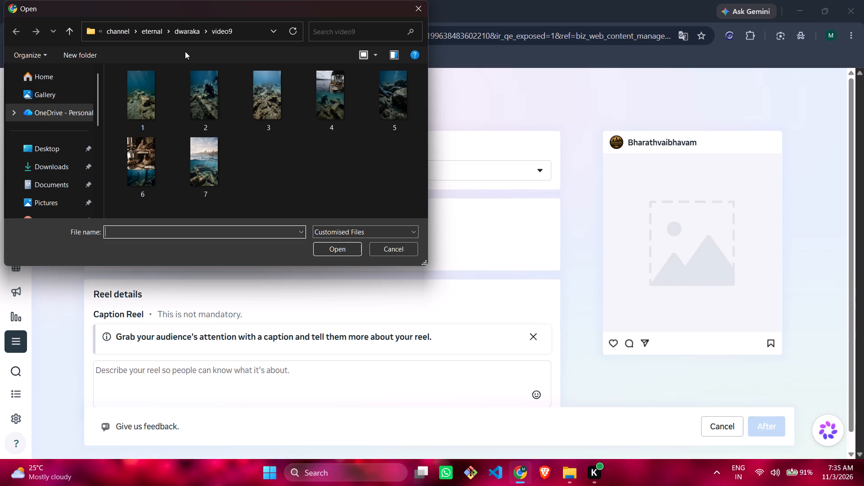
pyautogui.click(185, 34)
pyautogui.scroll(-2, 206, 114)
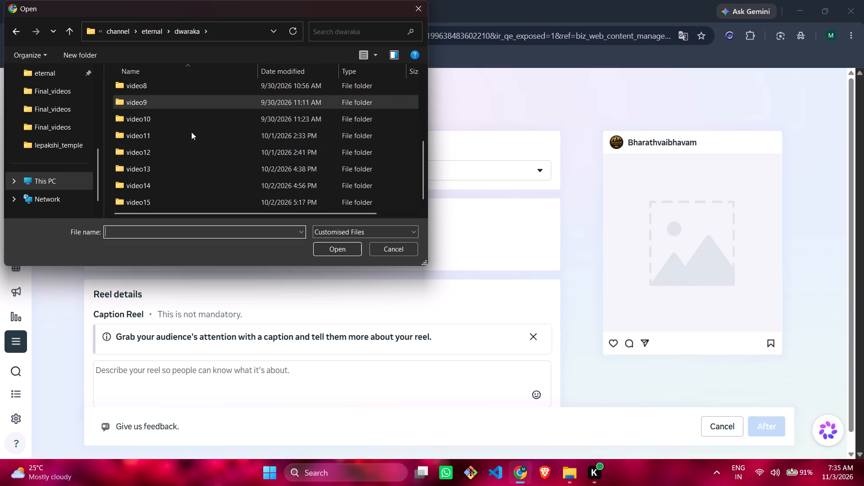
pyautogui.doubleClick(193, 120)
pyautogui.click(188, 34)
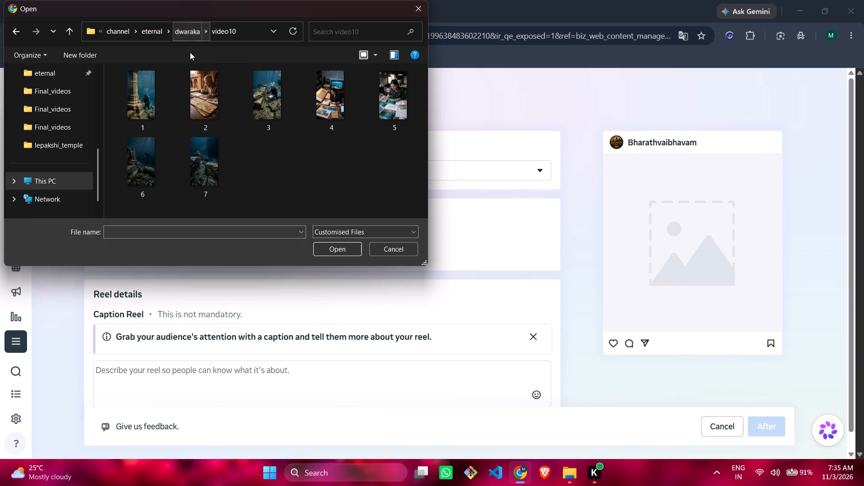
pyautogui.scroll(7, 241, 141)
pyautogui.doubleClick(235, 107)
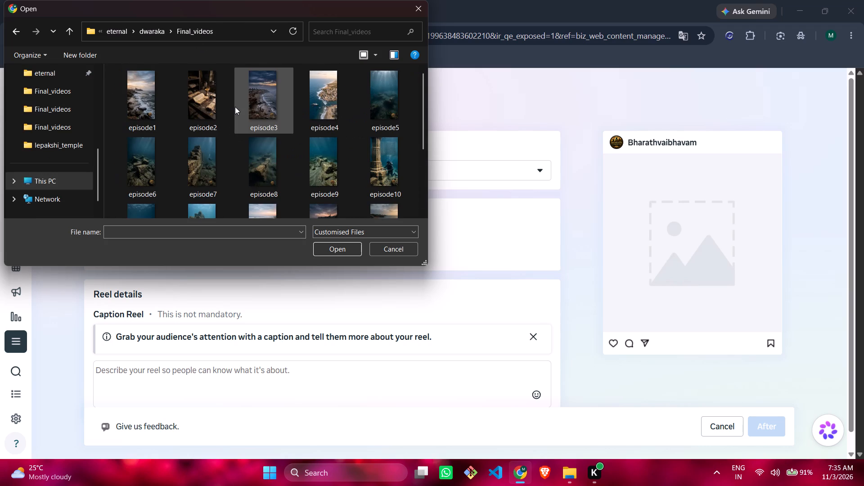
pyautogui.click(378, 166)
pyautogui.click(354, 246)
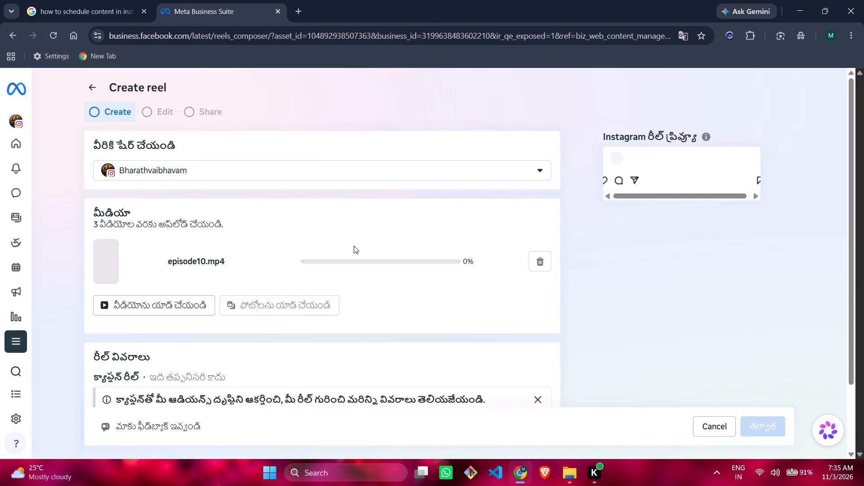
# Caption the reel on three lines: "Episode 10/15", "Dwaraka Mystery Series" and "Subscribe channel link in bio for more content".
pyautogui.scroll(-5, 332, 250)
pyautogui.click(305, 355)
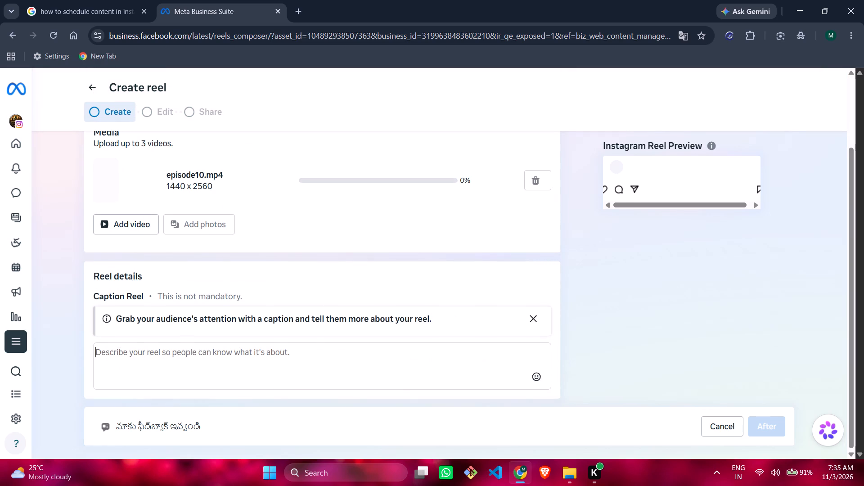
pyautogui.click(302, 355)
pyautogui.hotkey('shift', 'e')
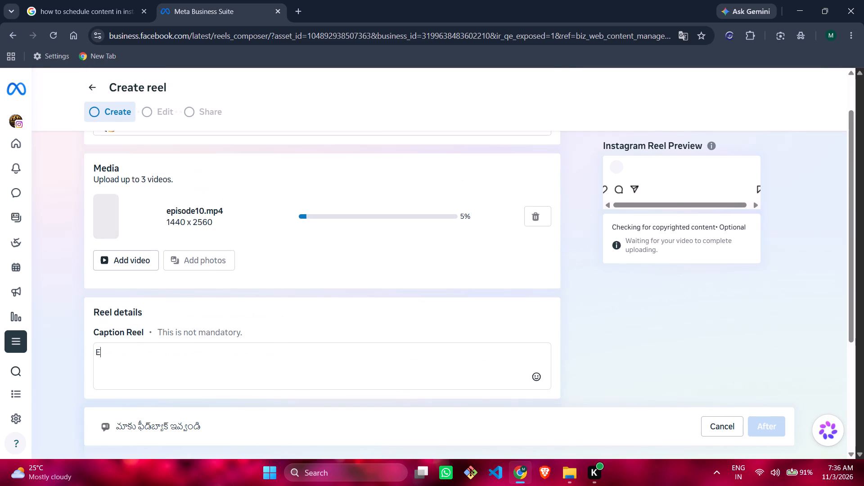
pyautogui.write('pisode')
pyautogui.press('space')
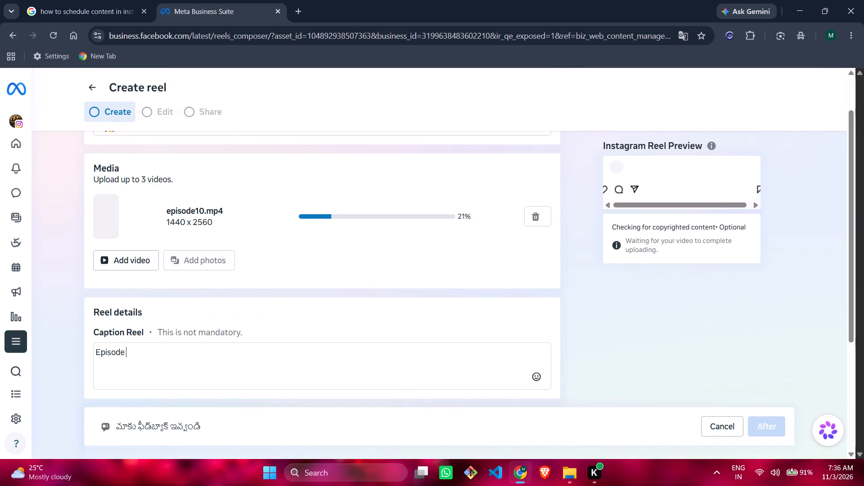
pyautogui.write('1')
pyautogui.press('0')
pyautogui.press('/')
pyautogui.write('15')
pyautogui.press('space')
pyautogui.press('Return')
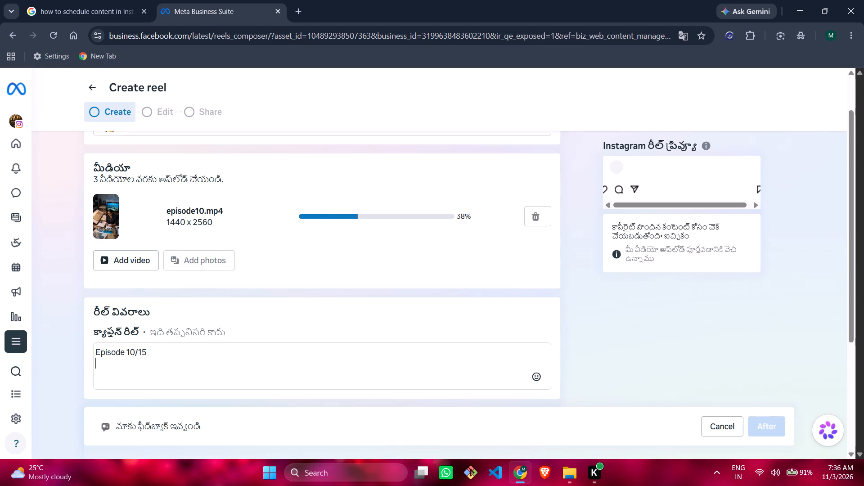
pyautogui.write('Dwara')
pyautogui.write('ka')
pyautogui.press('space')
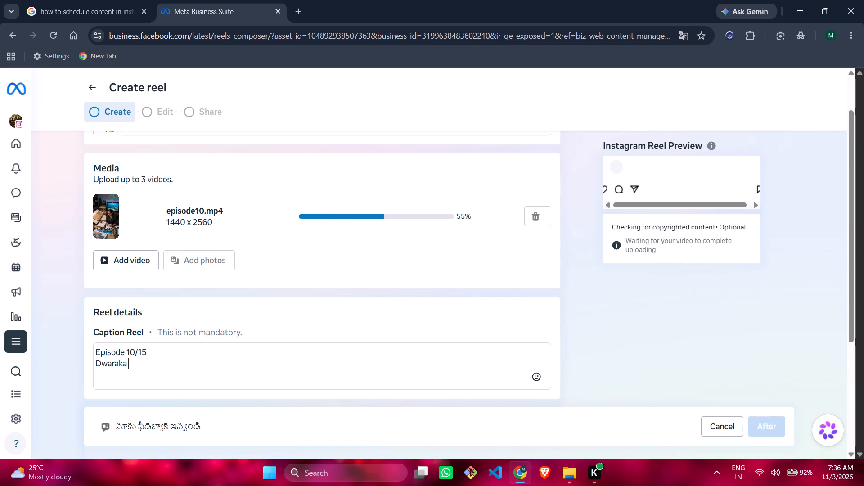
pyautogui.write('Mystery')
pyautogui.press('space')
pyautogui.write('Series')
pyautogui.press('Return')
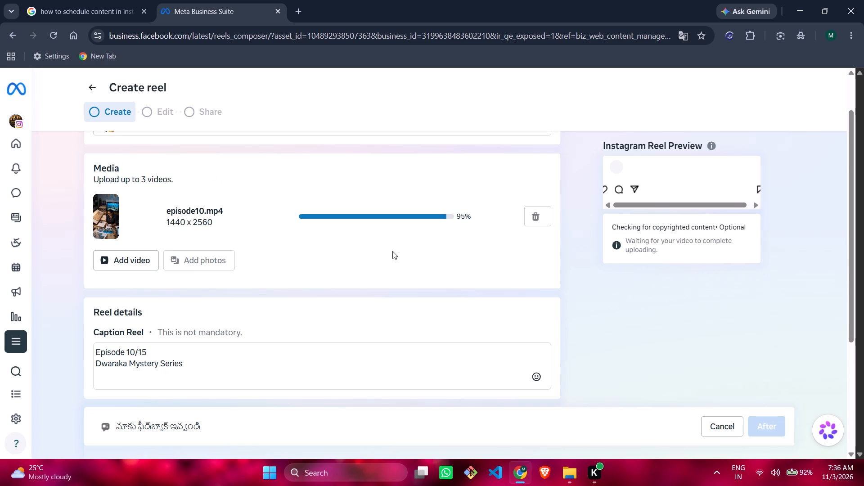
pyautogui.click(317, 380)
pyautogui.write('Su')
pyautogui.write('bcs')
pyautogui.press('BackSpace')
pyautogui.press('BackSpace')
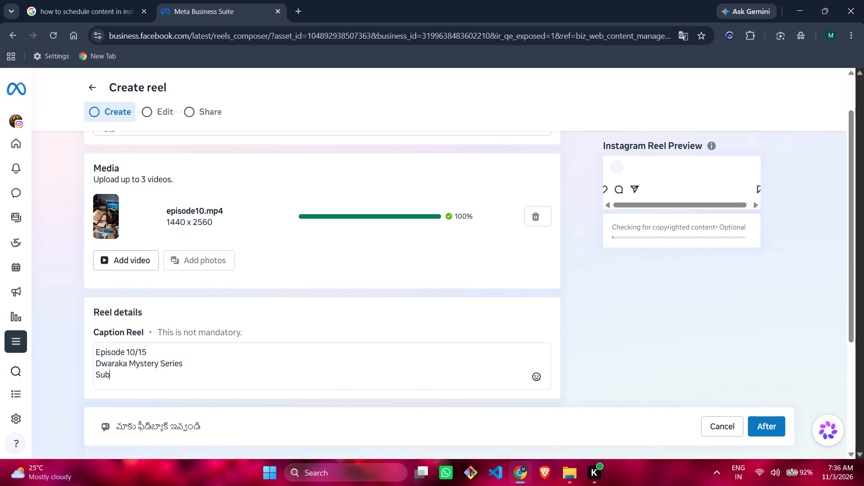
pyautogui.write('sc')
pyautogui.write('ribe cha')
pyautogui.write('nnel link in bio for more conten')
pyautogui.press('t')
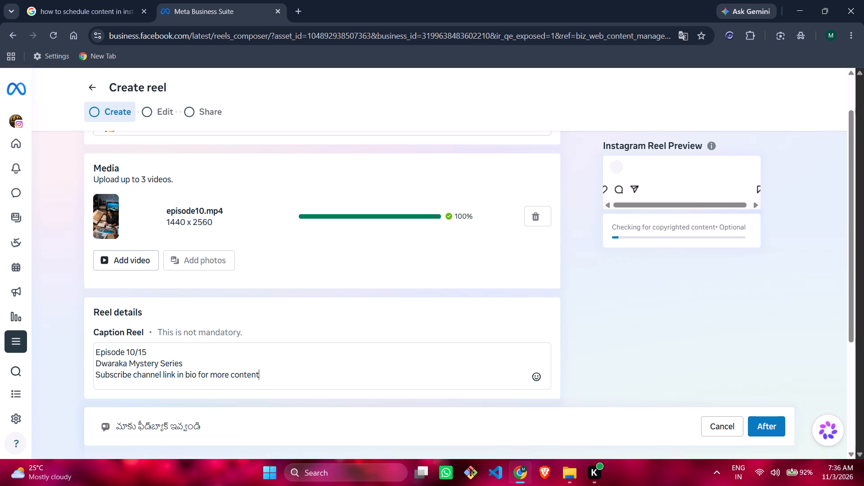
# Upload a custom thumbnail image for the episode 10 reel from the dwaraka video10 folder.
pyautogui.scroll(1, 323, 359)
pyautogui.scroll(-4, 323, 359)
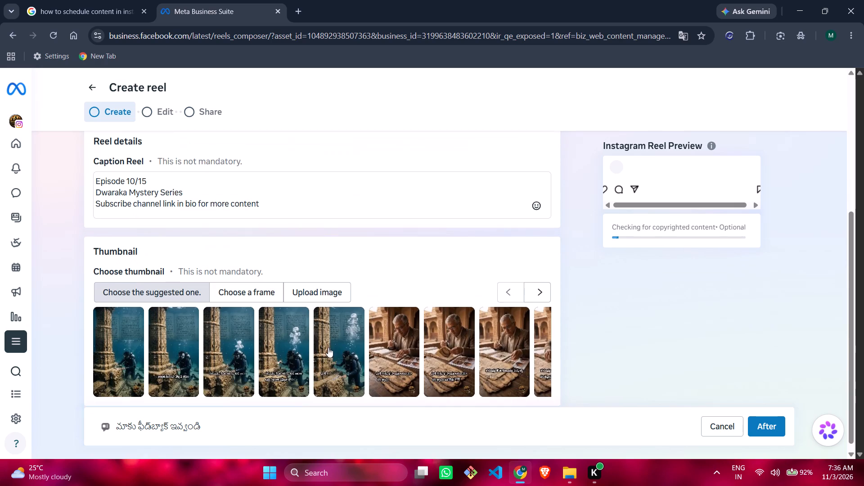
pyautogui.click(330, 298)
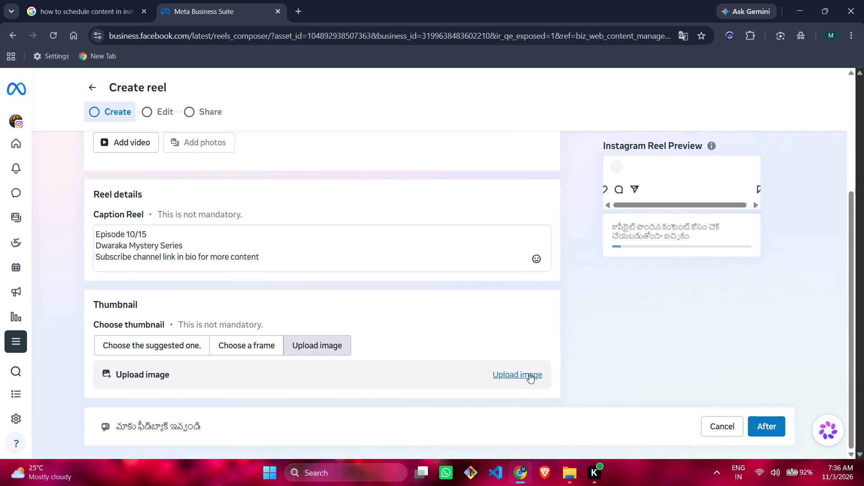
pyautogui.click(529, 373)
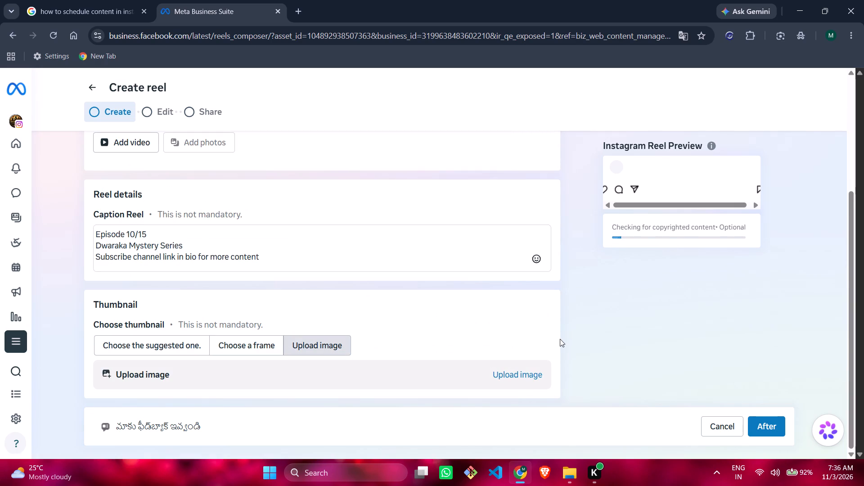
pyautogui.click(522, 372)
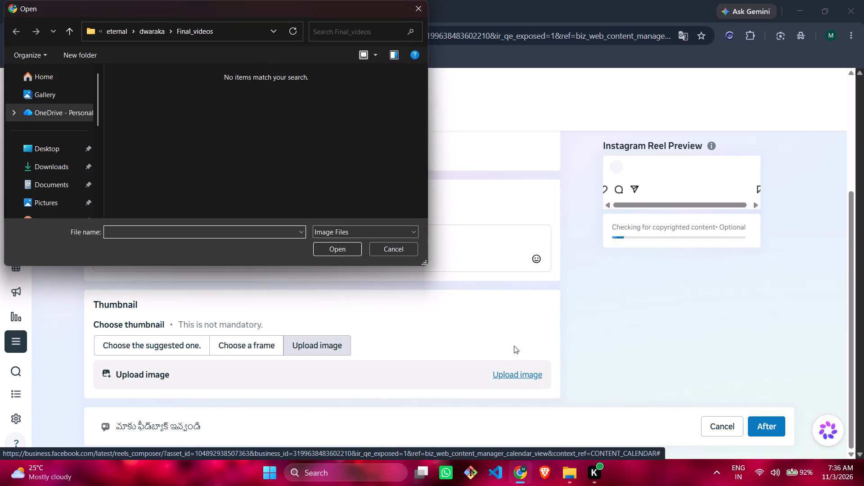
pyautogui.click(156, 31)
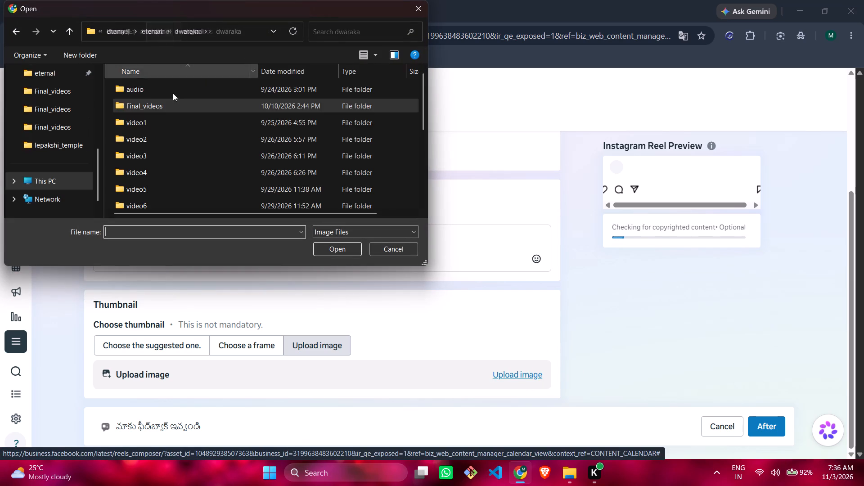
pyautogui.scroll(3, 337, 350)
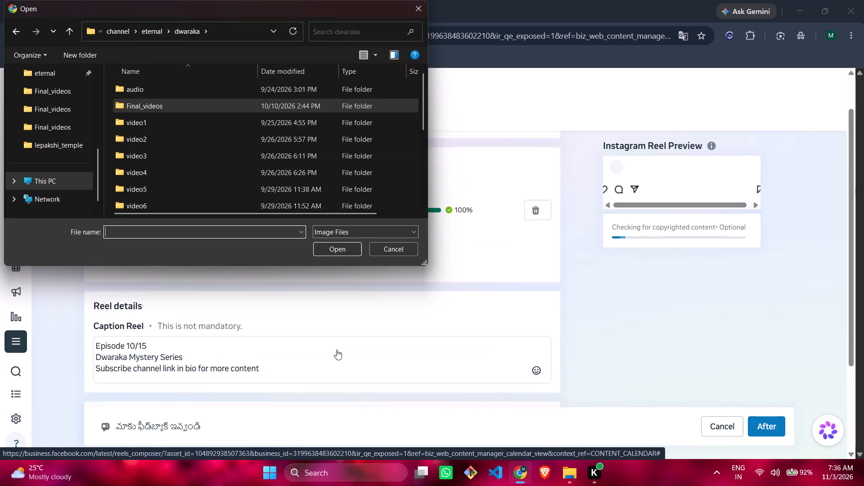
pyautogui.scroll(2, 337, 350)
pyautogui.scroll(-5, 337, 349)
pyautogui.scroll(-1, 270, 144)
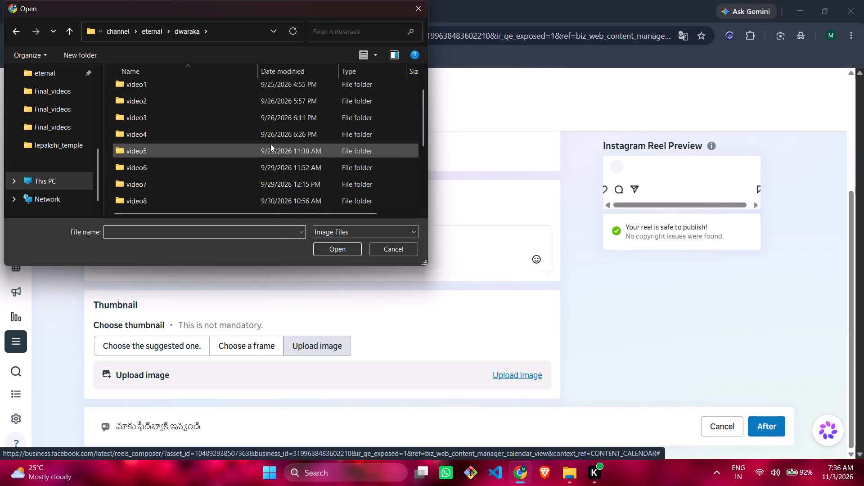
pyautogui.scroll(-1, 264, 147)
pyautogui.scroll(1, 264, 147)
pyautogui.scroll(-1, 199, 176)
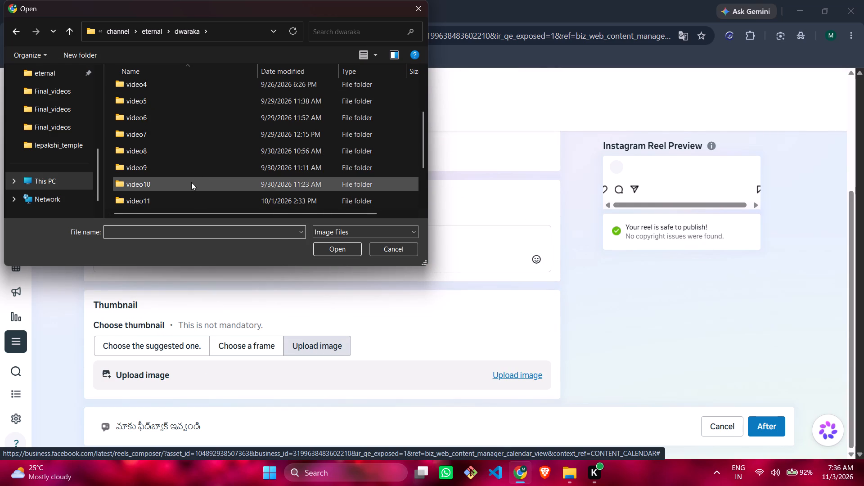
pyautogui.doubleClick(189, 184)
pyautogui.click(165, 125)
pyautogui.click(337, 248)
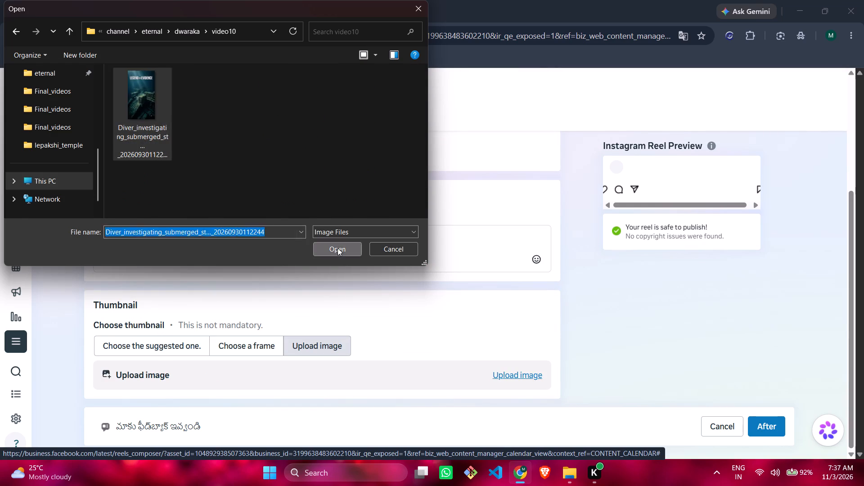
# Schedule the Dwaraka episode 10 reel for publishing on Instagram on 14 November 2026 at 05:30 PM.
pyautogui.scroll(-1, 337, 251)
pyautogui.scroll(1, 337, 252)
pyautogui.scroll(-2, 337, 253)
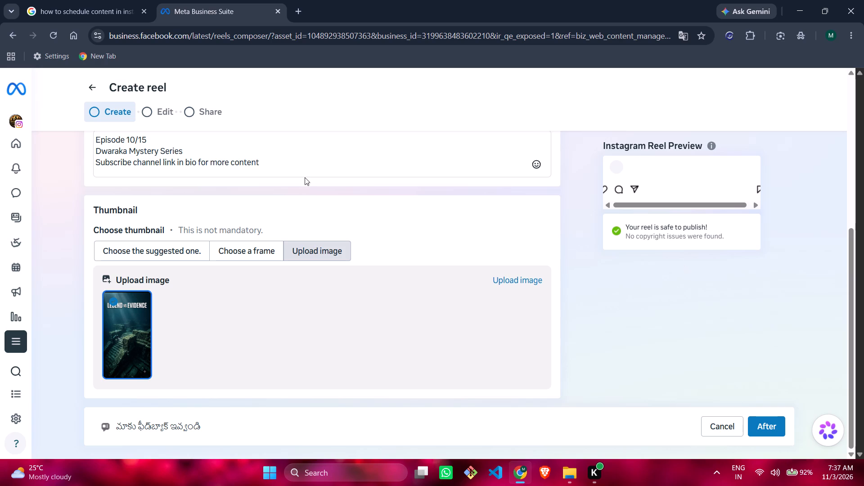
pyautogui.click(198, 110)
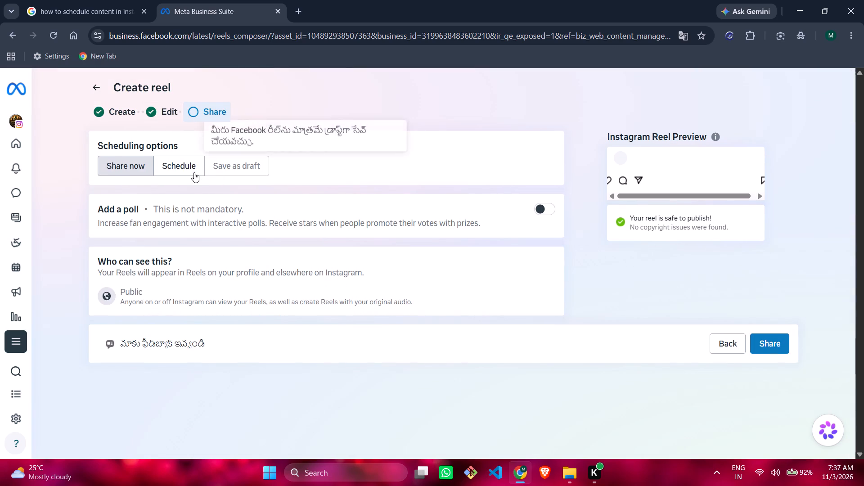
pyautogui.click(191, 165)
pyautogui.click(188, 225)
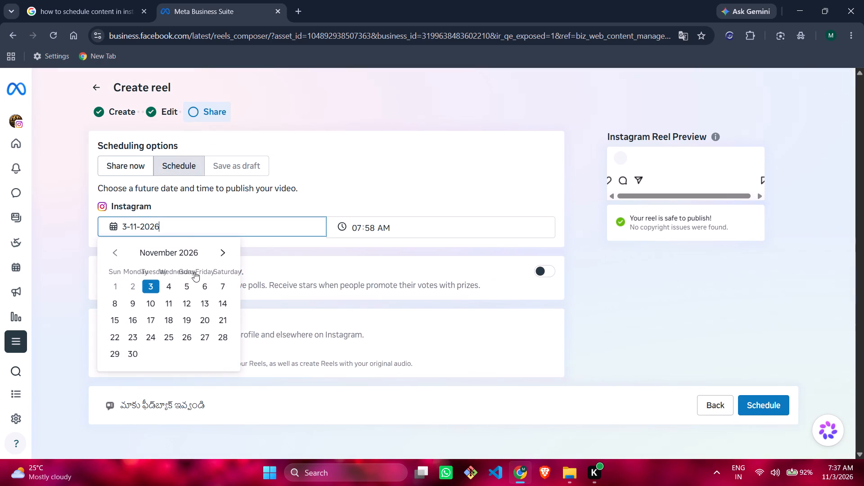
pyautogui.click(226, 304)
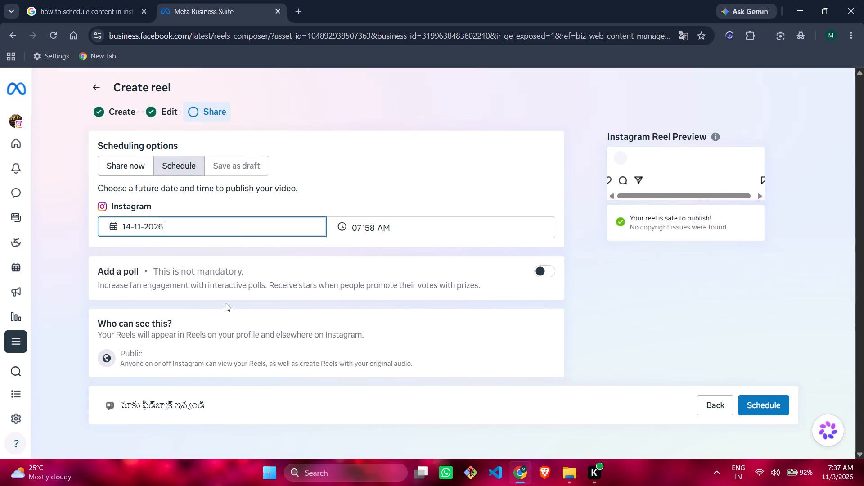
pyautogui.click(383, 225)
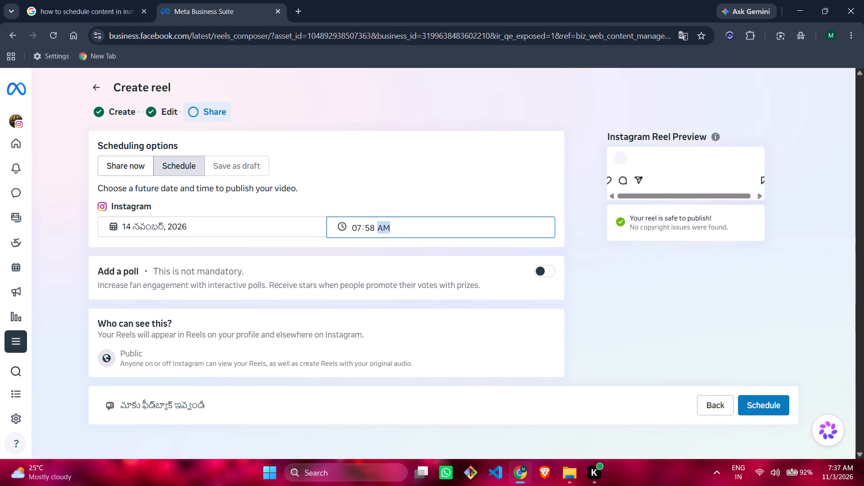
pyautogui.press('Down')
pyautogui.click(369, 229)
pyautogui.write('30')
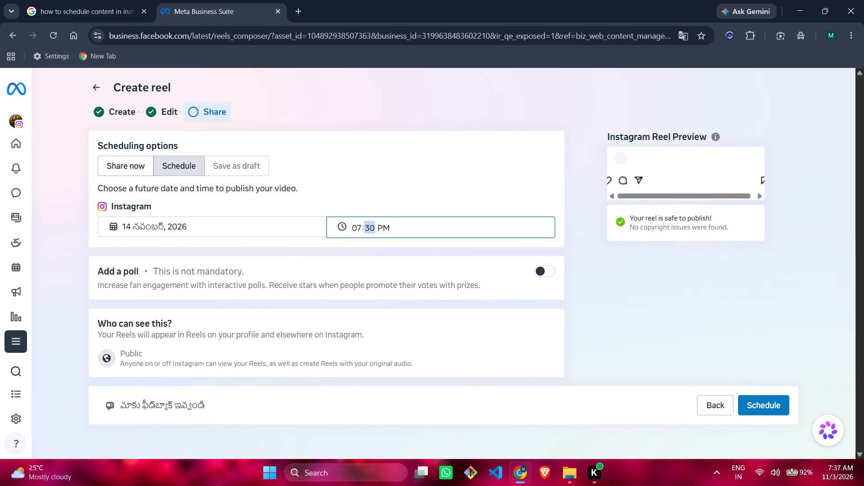
pyautogui.click(358, 230)
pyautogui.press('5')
pyautogui.click(773, 404)
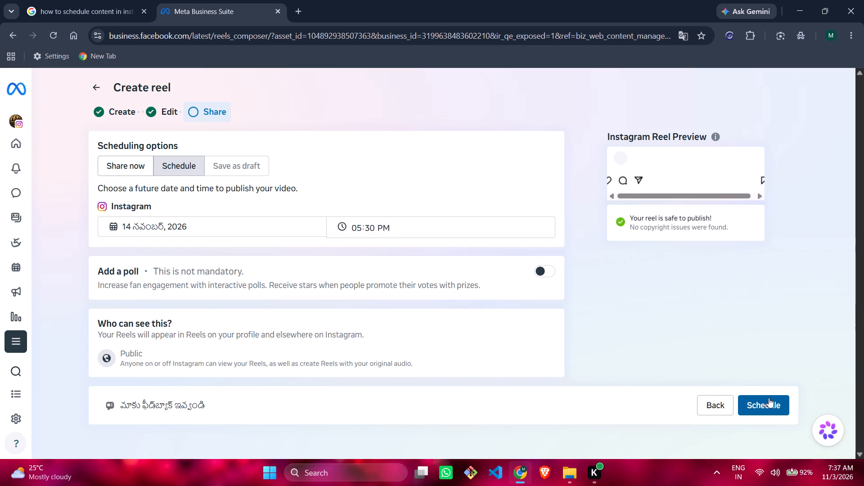
pyautogui.click(778, 406)
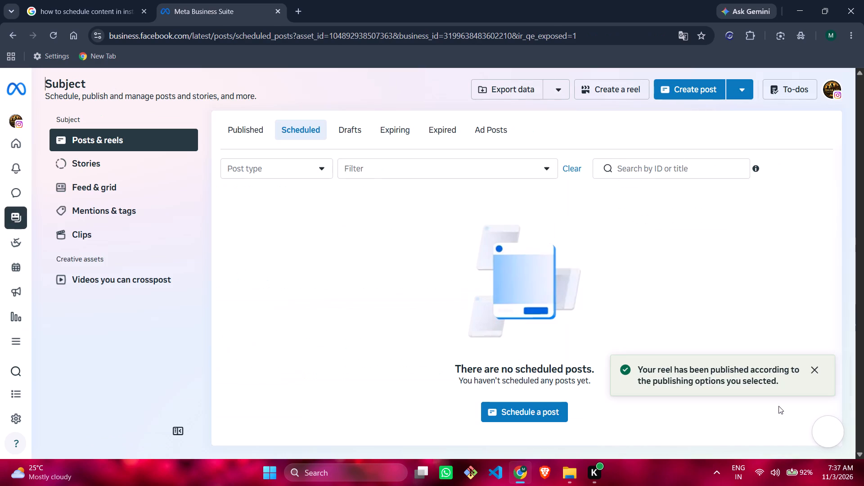
# Return to the planner's content calendar.
pyautogui.click(15, 272)
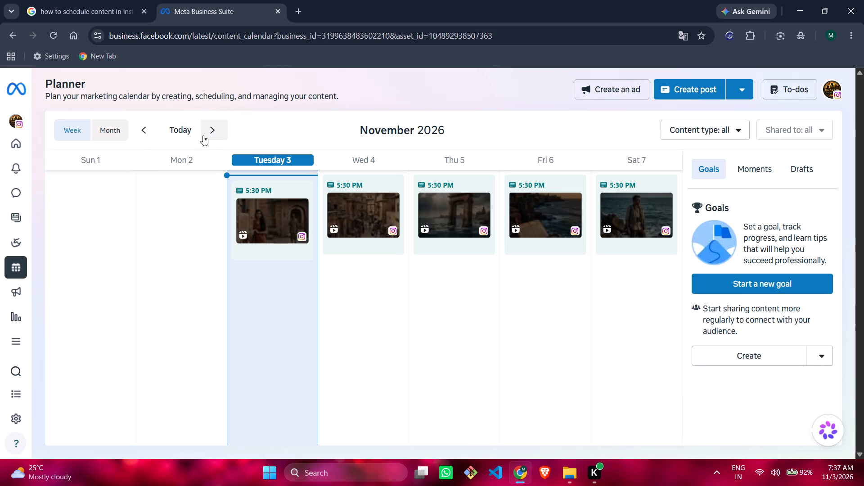
# Check the planner's weeks of 8 and 15 November 2026 and start a bulk reel upload.
pyautogui.click(208, 130)
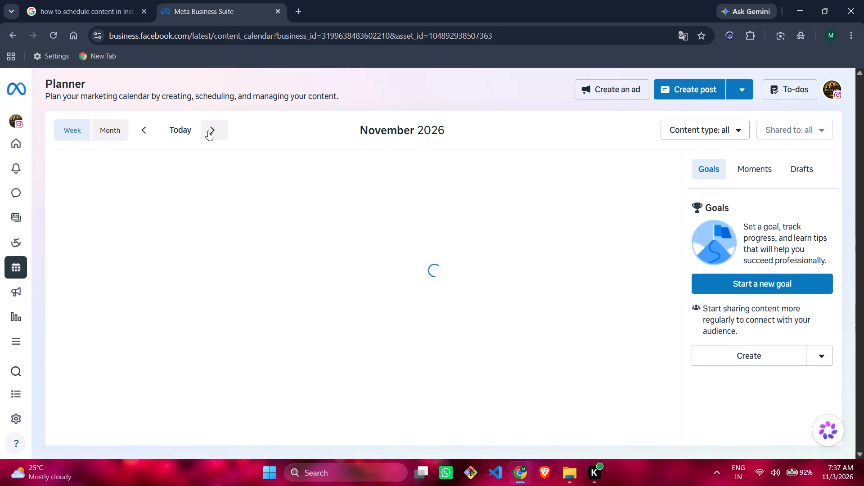
pyautogui.click(208, 130)
pyautogui.click(149, 140)
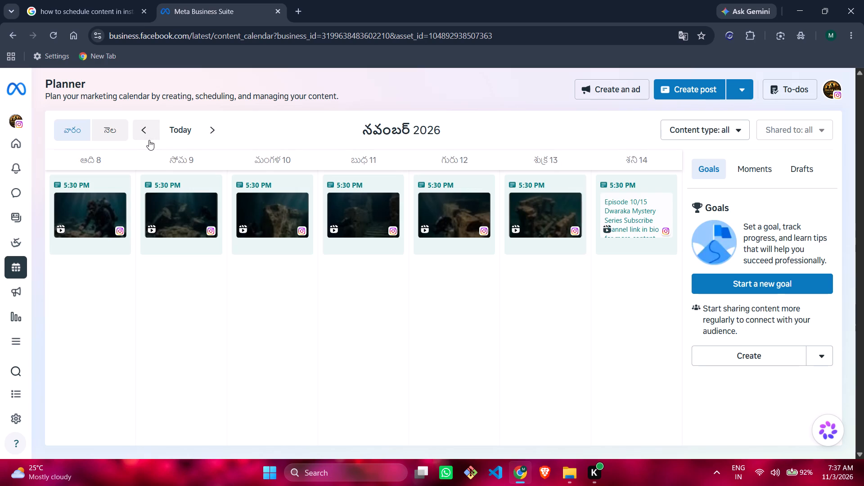
pyautogui.click(209, 131)
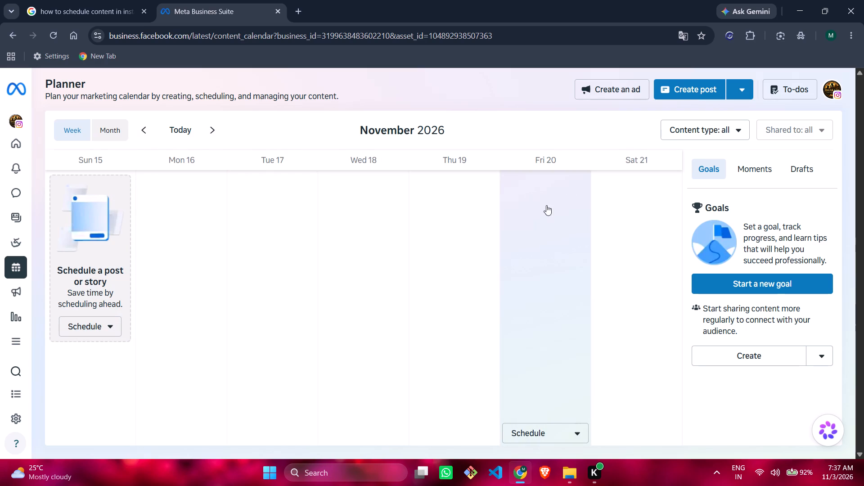
pyautogui.click(136, 131)
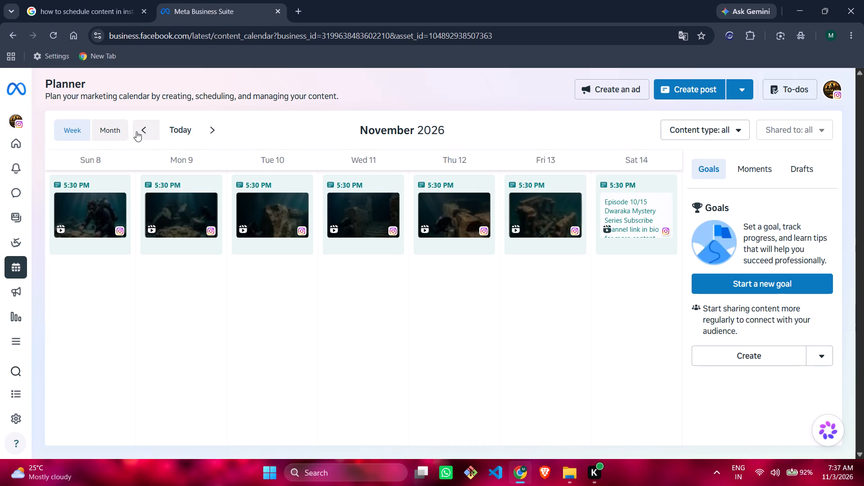
pyautogui.click(743, 89)
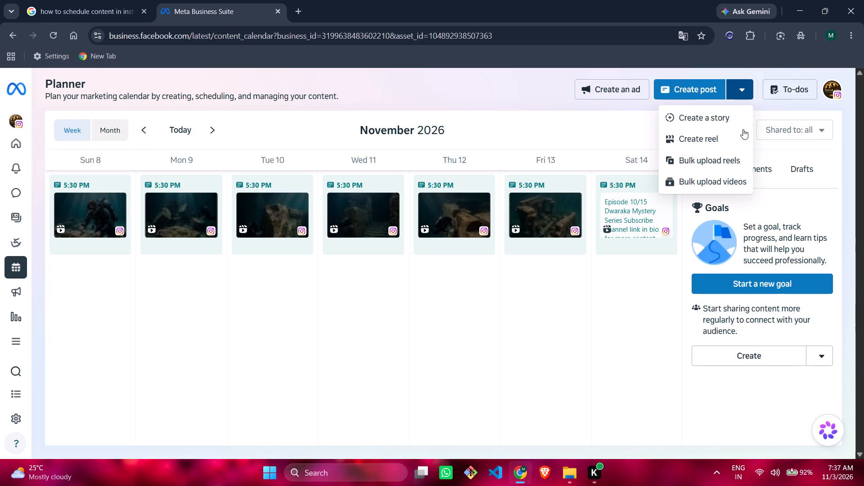
pyautogui.click(739, 161)
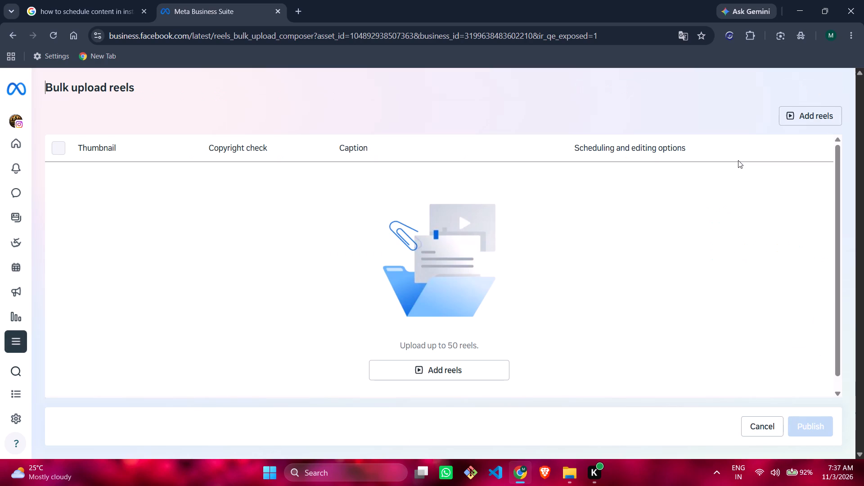
# Open the video picker for the bulk upload and browse the episodes in the konark_temple_Series Final_videos folder.
pyautogui.click(469, 368)
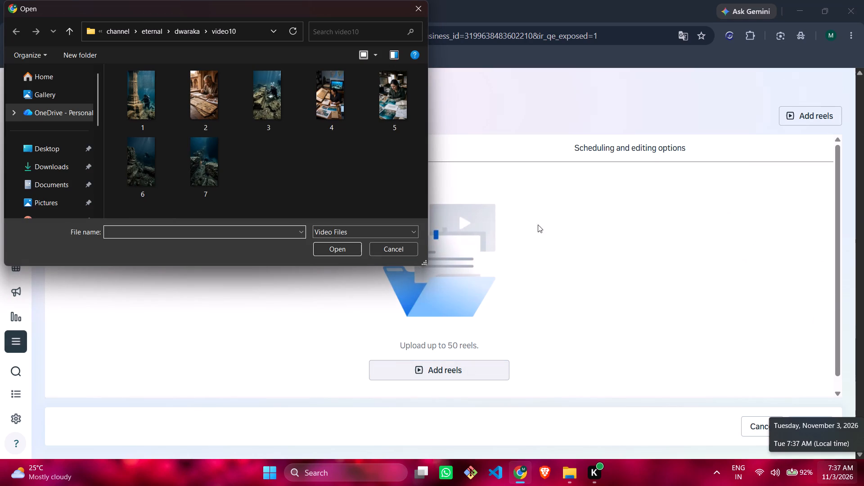
pyautogui.click(188, 23)
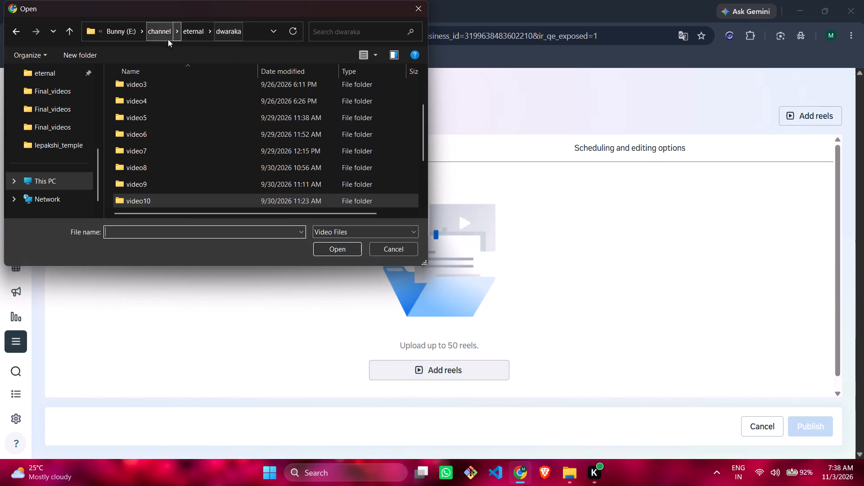
pyautogui.click(152, 33)
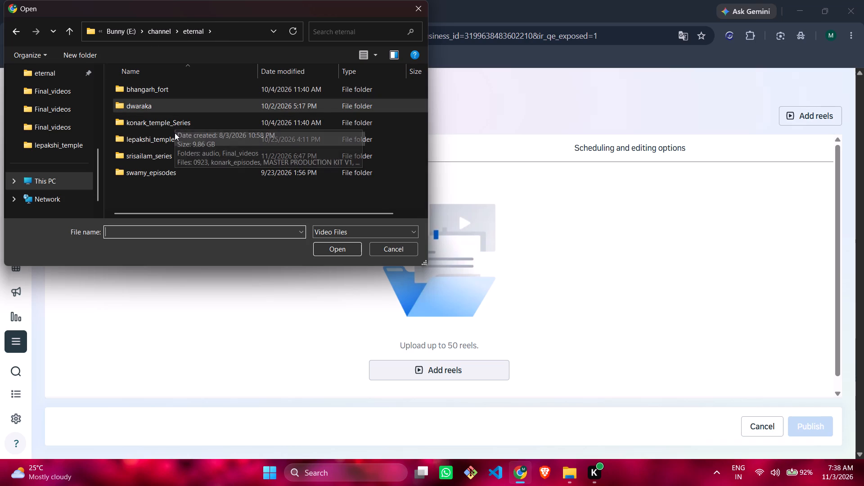
pyautogui.doubleClick(185, 125)
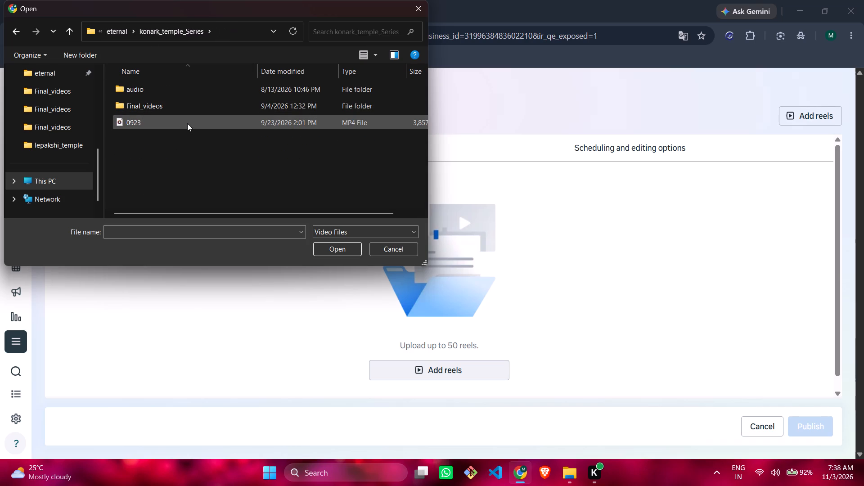
pyautogui.doubleClick(207, 105)
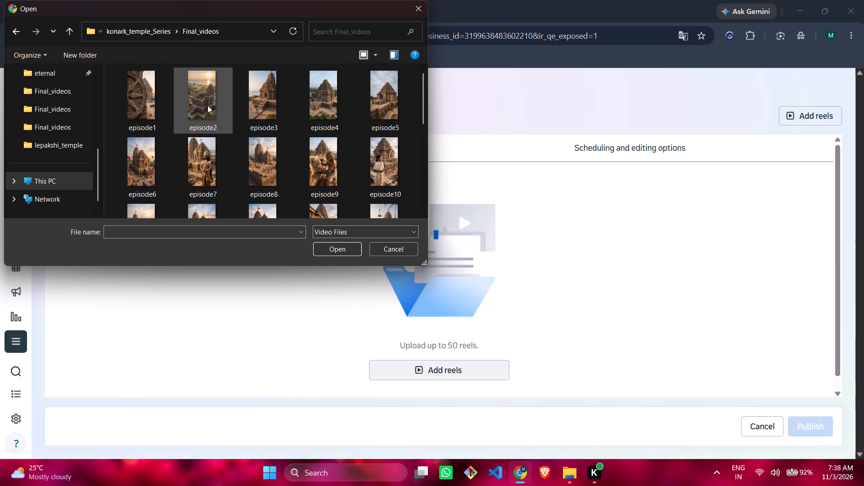
pyautogui.scroll(-2, 207, 107)
pyautogui.scroll(1, 207, 108)
pyautogui.scroll(-2, 207, 108)
pyautogui.scroll(4, 207, 108)
pyautogui.scroll(-1, 207, 108)
pyautogui.scroll(2, 207, 108)
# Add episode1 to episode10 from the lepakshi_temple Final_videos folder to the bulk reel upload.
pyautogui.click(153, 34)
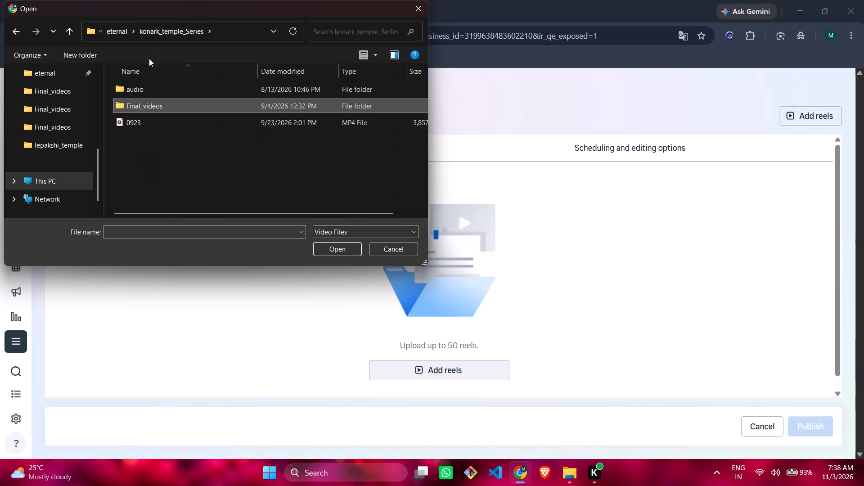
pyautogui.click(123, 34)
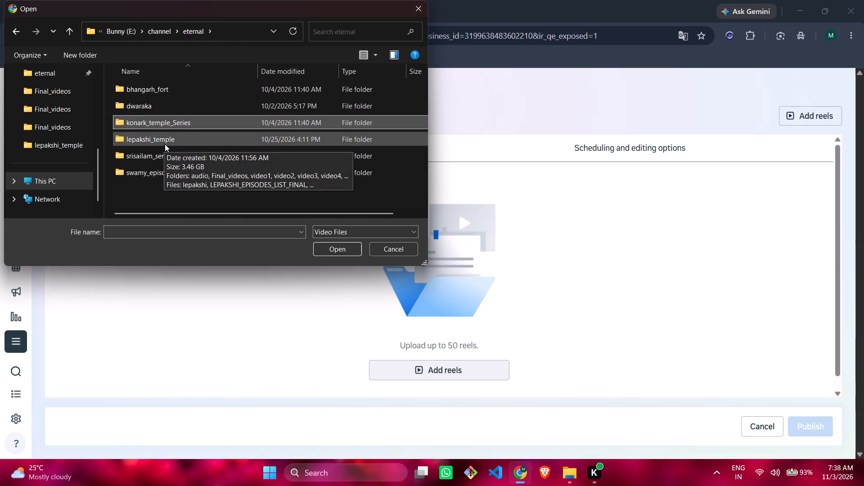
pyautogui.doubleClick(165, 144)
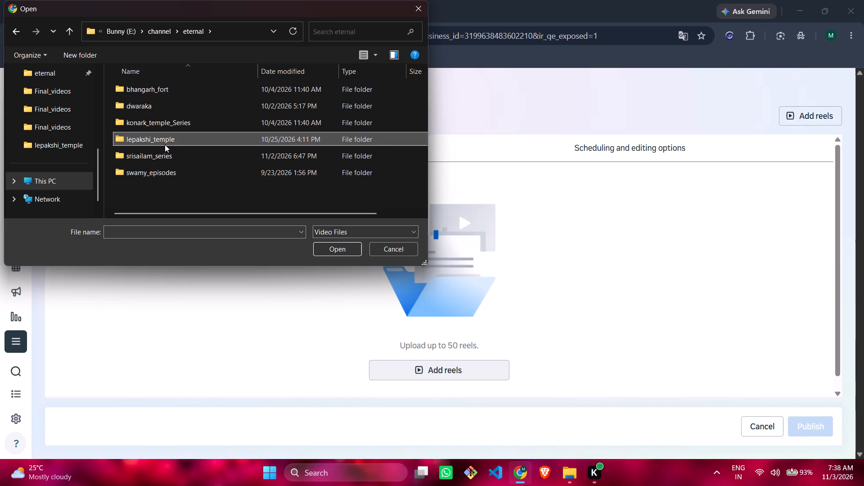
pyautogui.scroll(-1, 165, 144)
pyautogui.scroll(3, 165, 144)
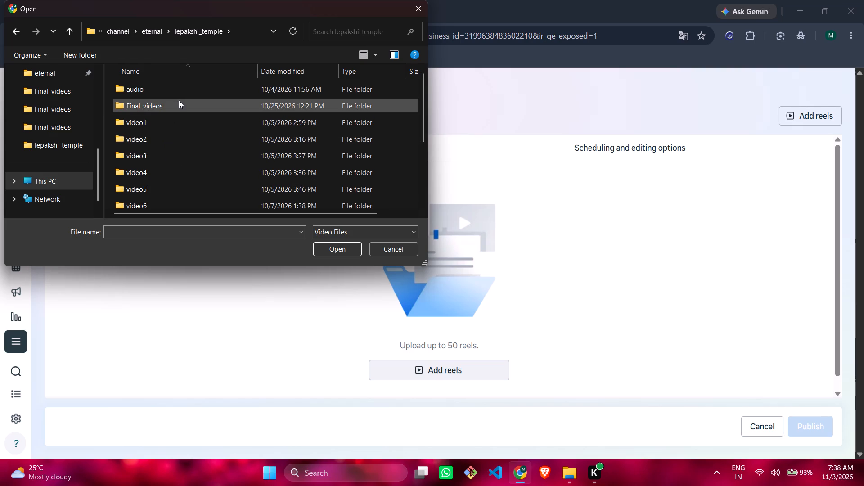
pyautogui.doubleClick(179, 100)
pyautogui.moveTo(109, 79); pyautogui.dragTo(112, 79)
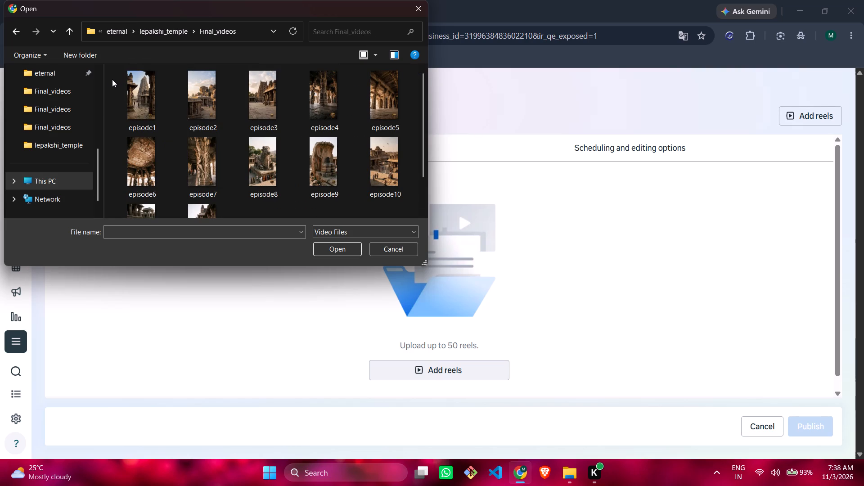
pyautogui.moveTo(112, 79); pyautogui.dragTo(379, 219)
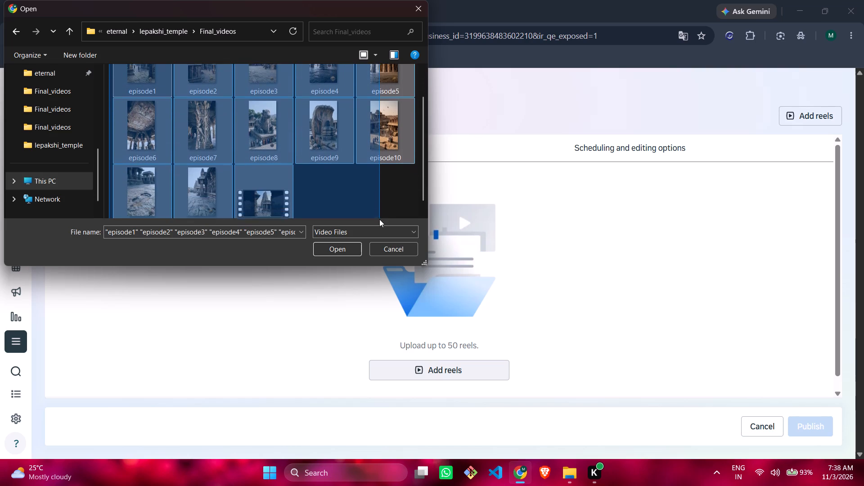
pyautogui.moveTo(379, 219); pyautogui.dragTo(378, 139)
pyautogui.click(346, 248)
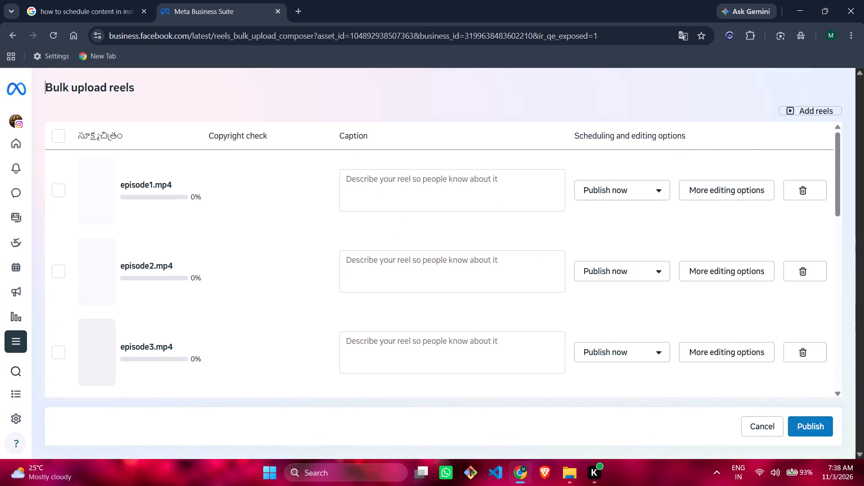
# Look through the bulk upload list to check which episode reels were added.
pyautogui.scroll(-4, 346, 251)
pyautogui.scroll(-4, 535, 310)
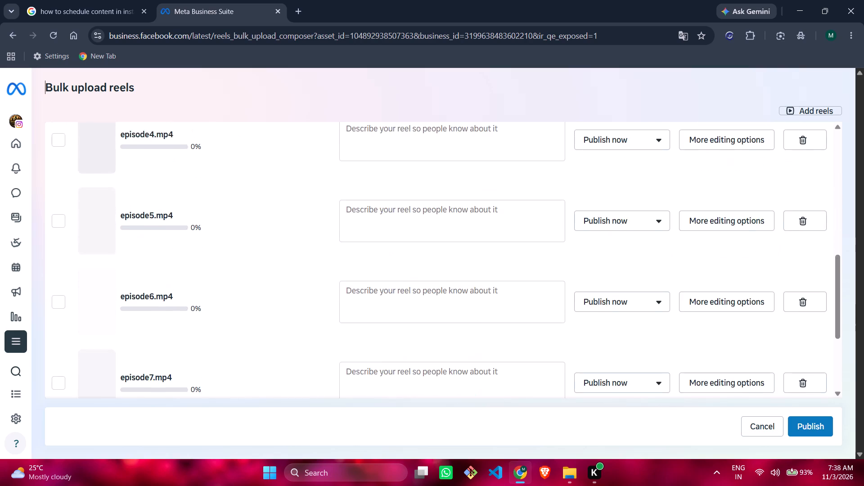
pyautogui.scroll(-4, 535, 310)
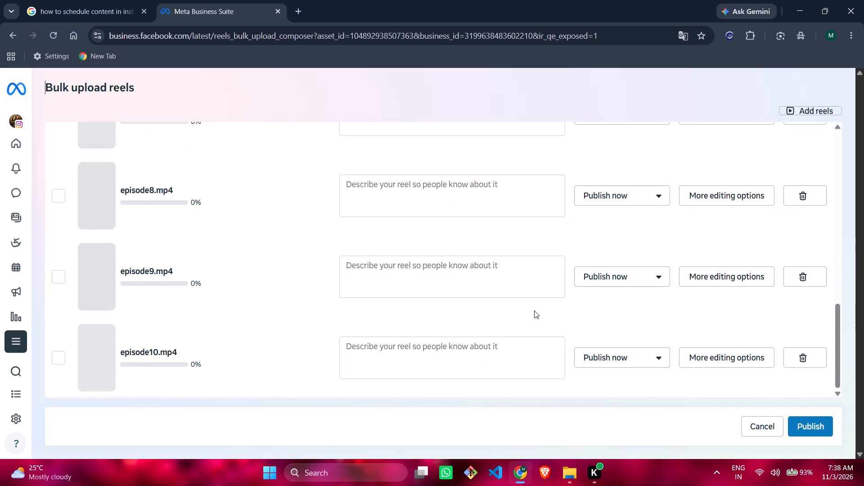
pyautogui.scroll(4, 535, 309)
pyautogui.scroll(-1, 535, 309)
pyautogui.scroll(3, 535, 309)
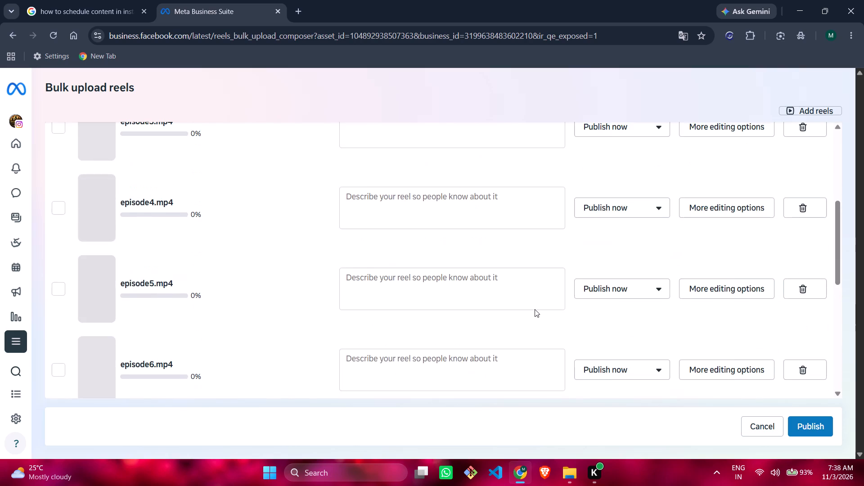
pyautogui.scroll(7, 535, 309)
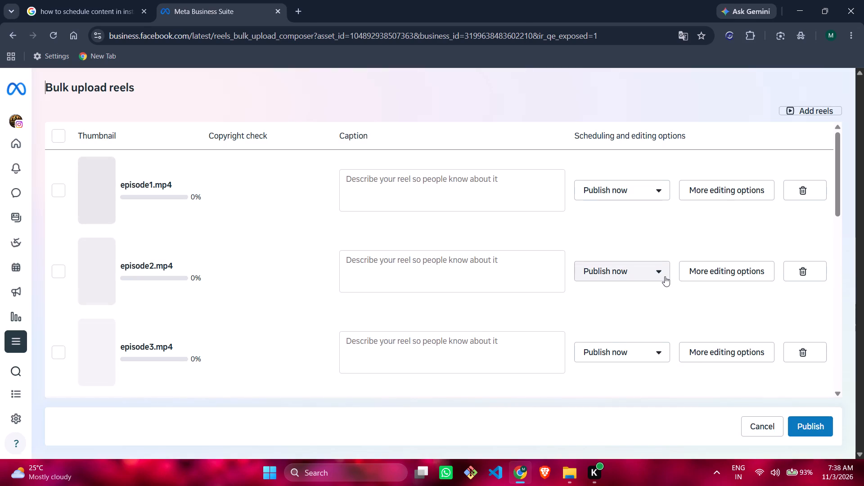
pyautogui.scroll(1, 665, 276)
pyautogui.scroll(-1, 665, 276)
pyautogui.scroll(6, 665, 276)
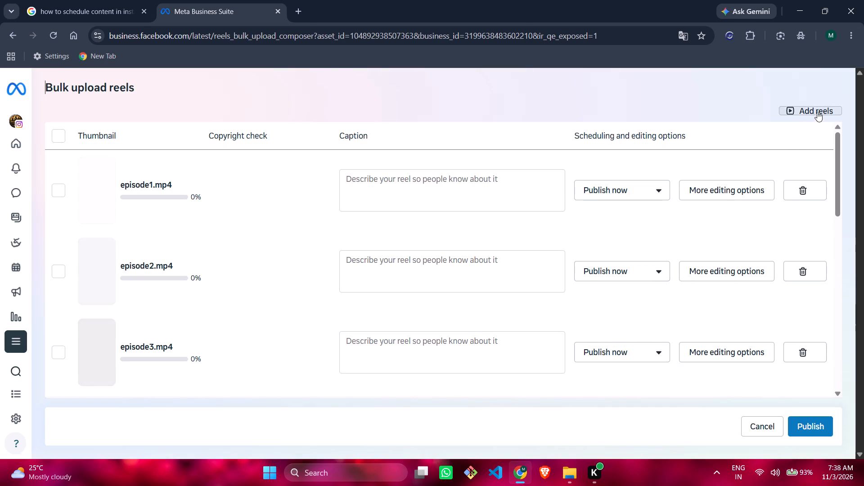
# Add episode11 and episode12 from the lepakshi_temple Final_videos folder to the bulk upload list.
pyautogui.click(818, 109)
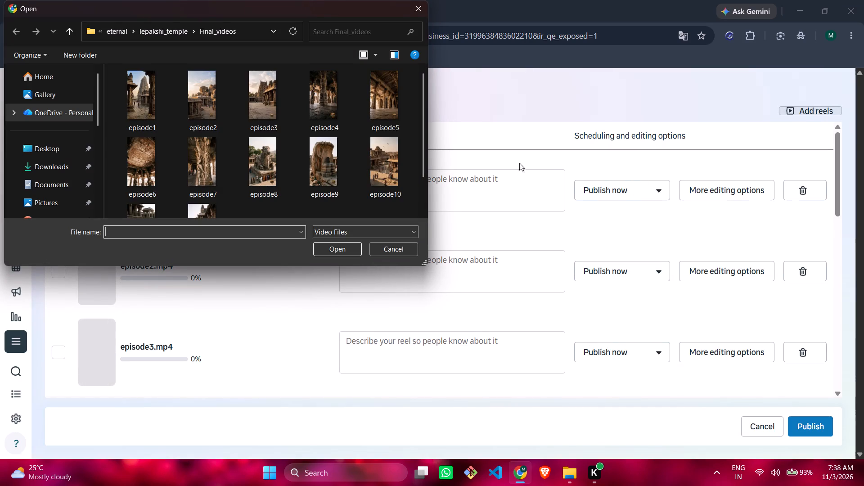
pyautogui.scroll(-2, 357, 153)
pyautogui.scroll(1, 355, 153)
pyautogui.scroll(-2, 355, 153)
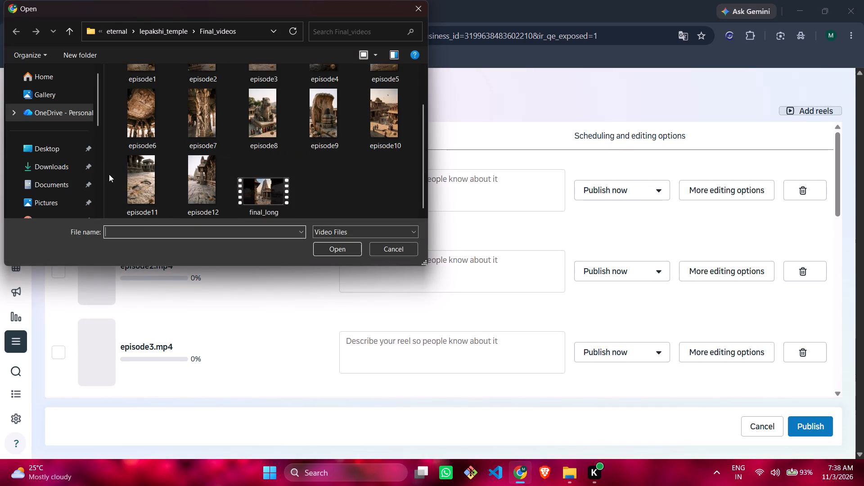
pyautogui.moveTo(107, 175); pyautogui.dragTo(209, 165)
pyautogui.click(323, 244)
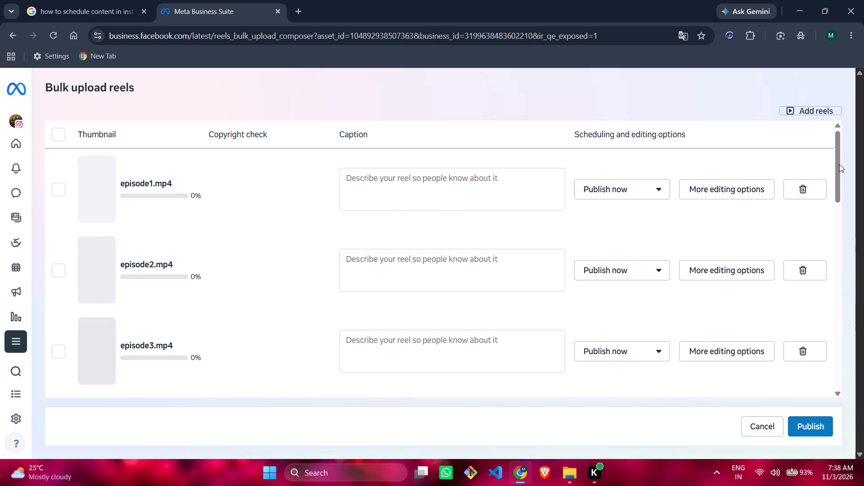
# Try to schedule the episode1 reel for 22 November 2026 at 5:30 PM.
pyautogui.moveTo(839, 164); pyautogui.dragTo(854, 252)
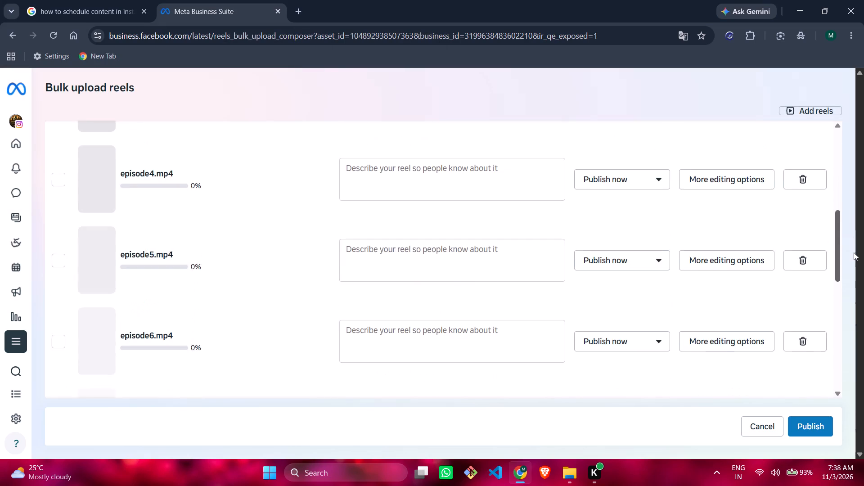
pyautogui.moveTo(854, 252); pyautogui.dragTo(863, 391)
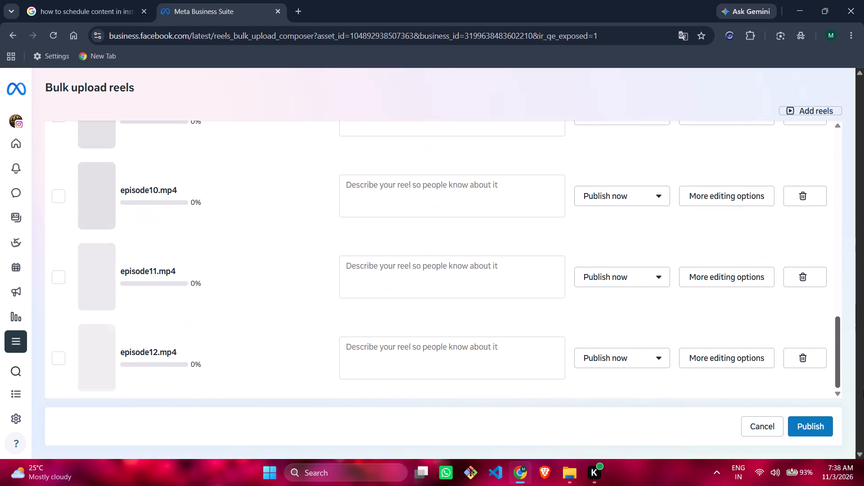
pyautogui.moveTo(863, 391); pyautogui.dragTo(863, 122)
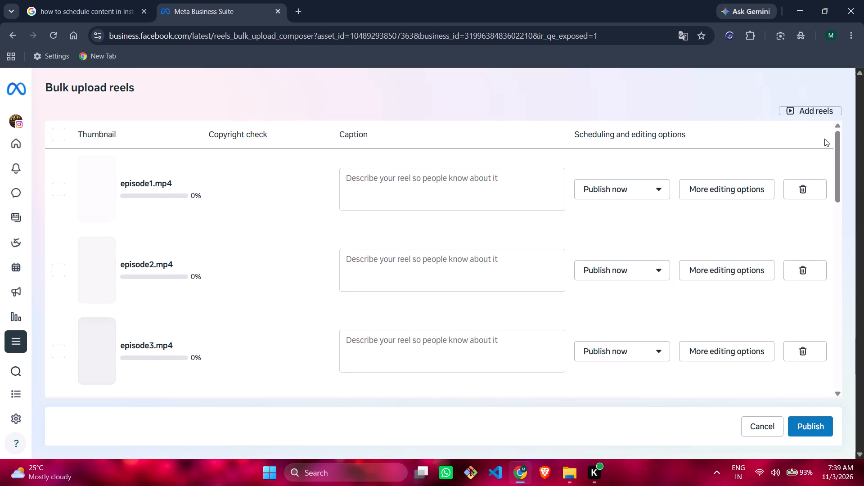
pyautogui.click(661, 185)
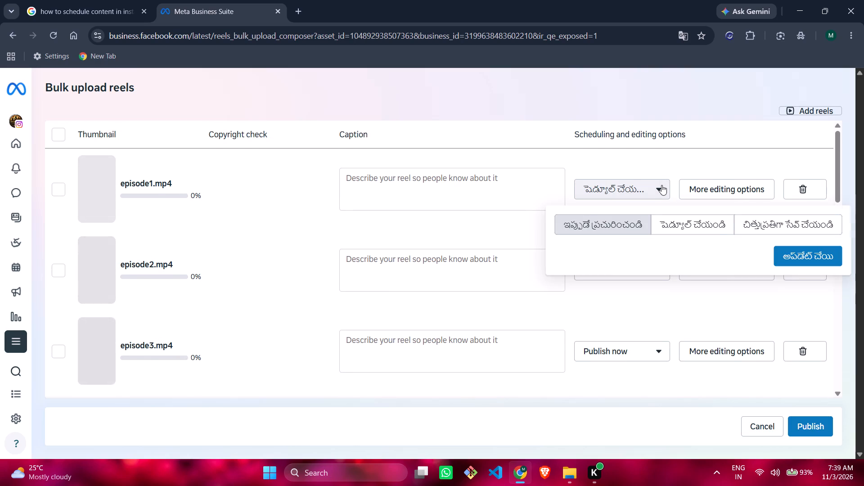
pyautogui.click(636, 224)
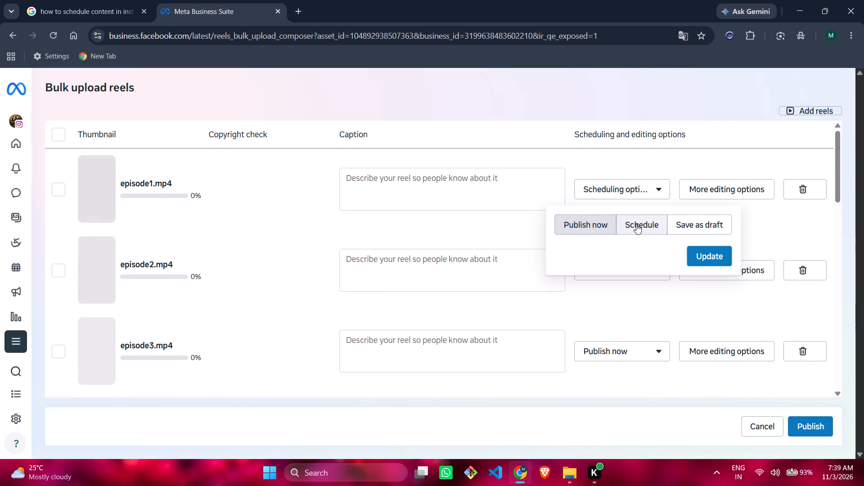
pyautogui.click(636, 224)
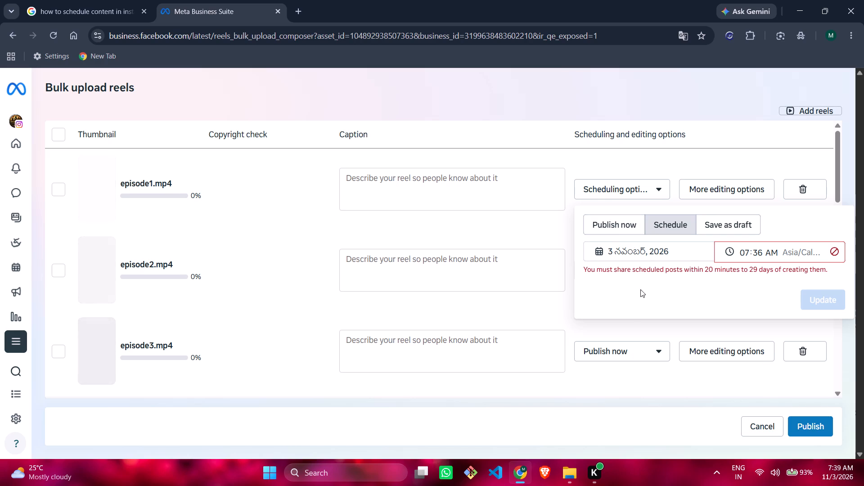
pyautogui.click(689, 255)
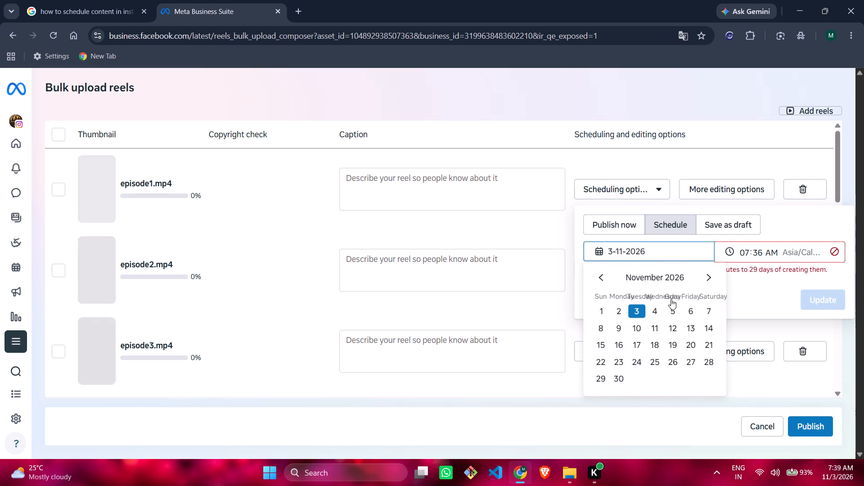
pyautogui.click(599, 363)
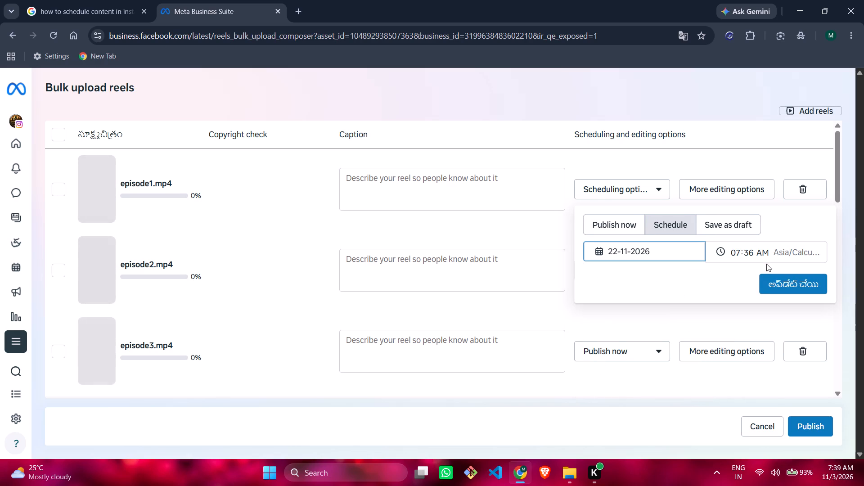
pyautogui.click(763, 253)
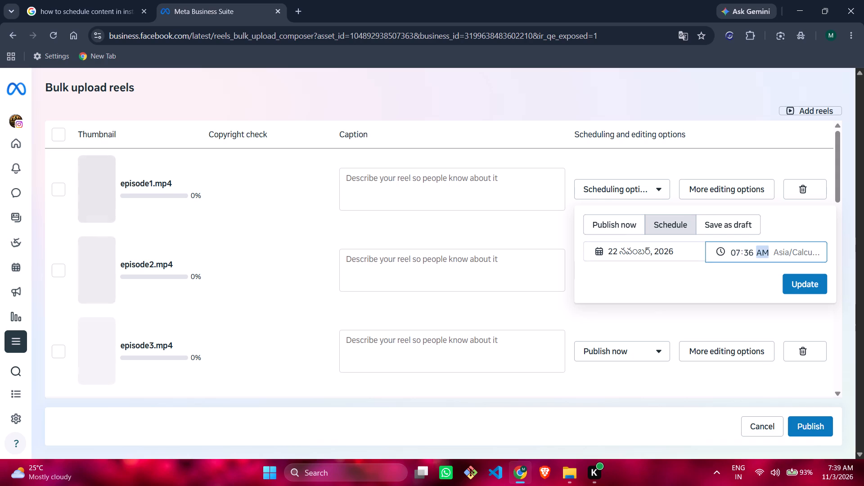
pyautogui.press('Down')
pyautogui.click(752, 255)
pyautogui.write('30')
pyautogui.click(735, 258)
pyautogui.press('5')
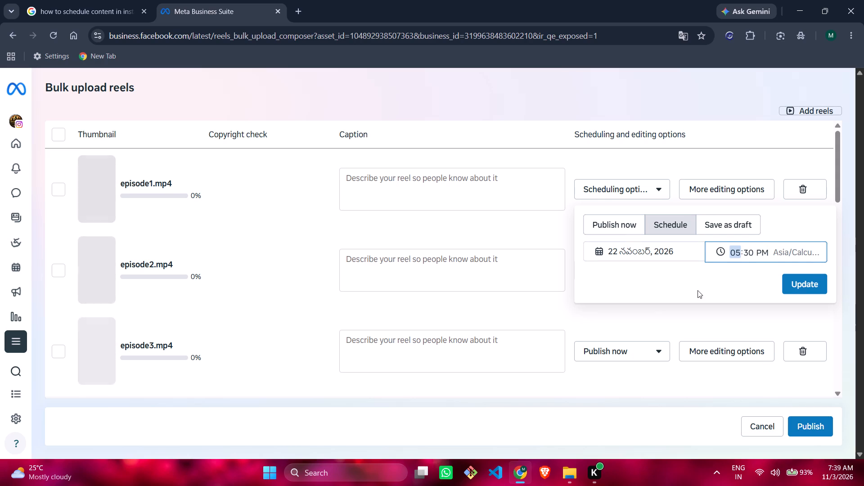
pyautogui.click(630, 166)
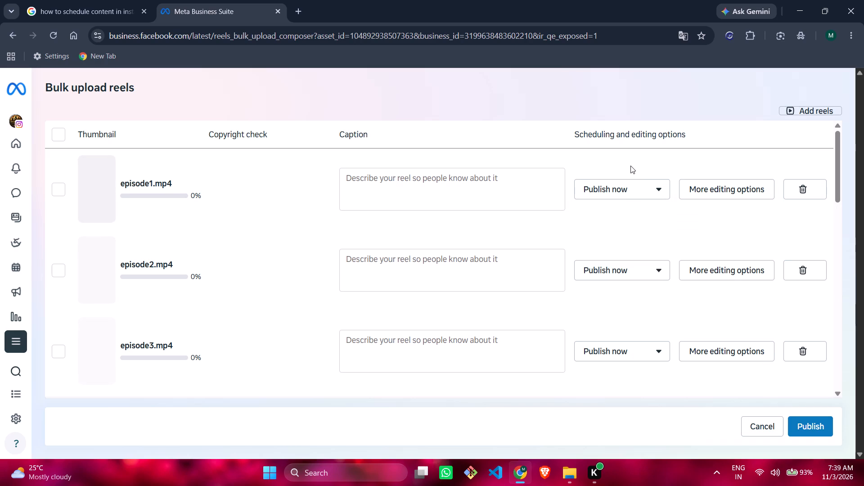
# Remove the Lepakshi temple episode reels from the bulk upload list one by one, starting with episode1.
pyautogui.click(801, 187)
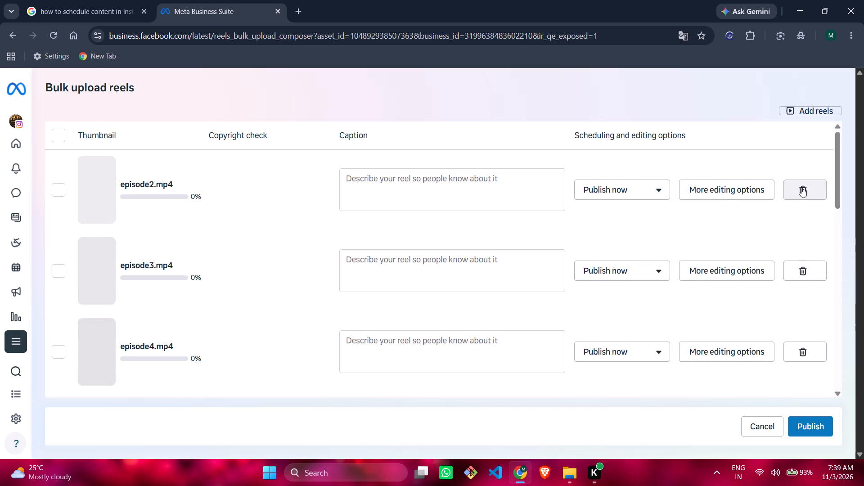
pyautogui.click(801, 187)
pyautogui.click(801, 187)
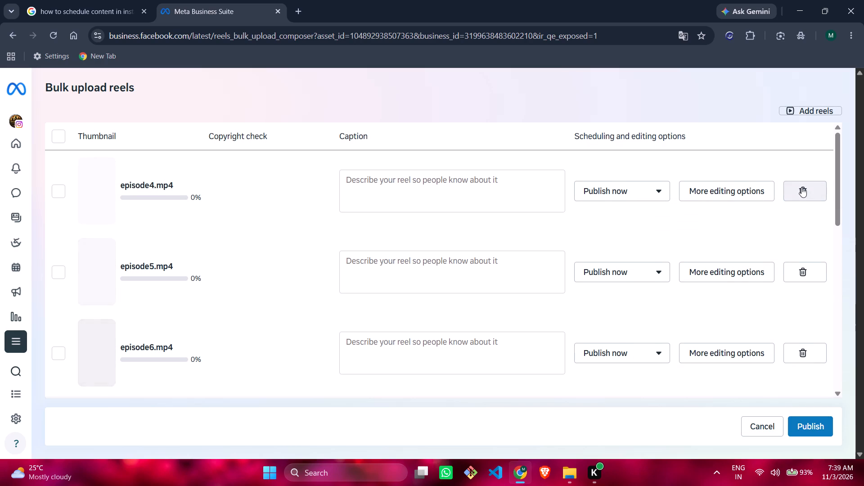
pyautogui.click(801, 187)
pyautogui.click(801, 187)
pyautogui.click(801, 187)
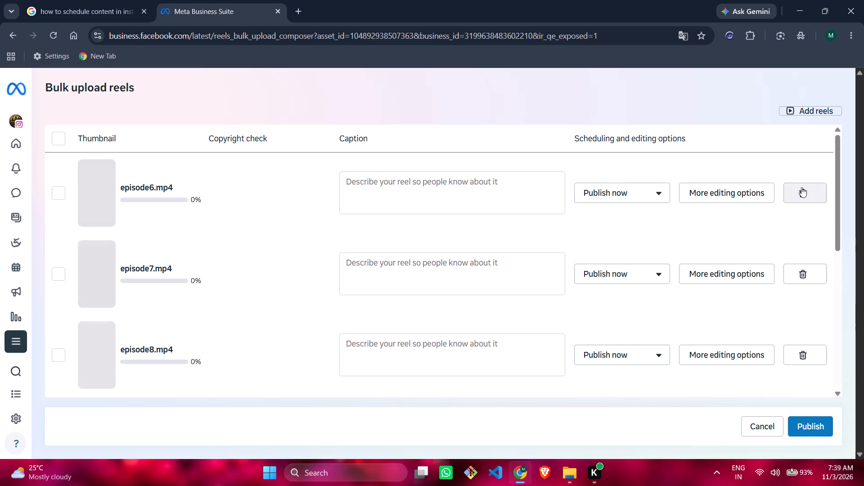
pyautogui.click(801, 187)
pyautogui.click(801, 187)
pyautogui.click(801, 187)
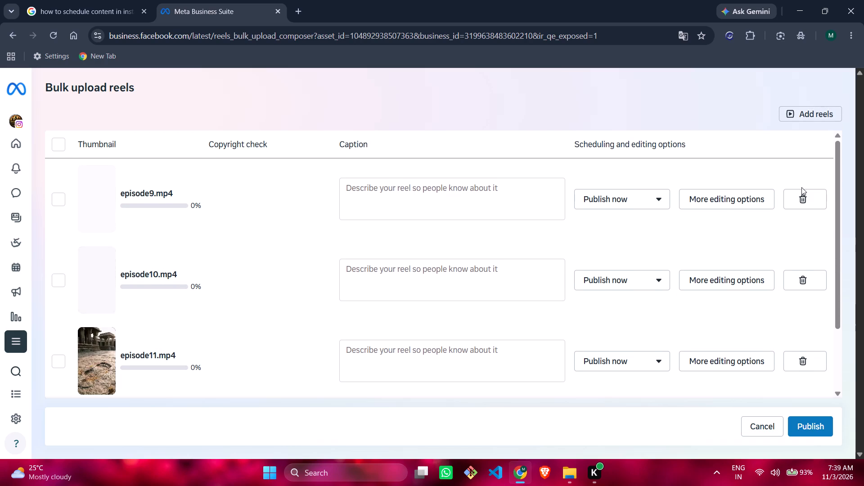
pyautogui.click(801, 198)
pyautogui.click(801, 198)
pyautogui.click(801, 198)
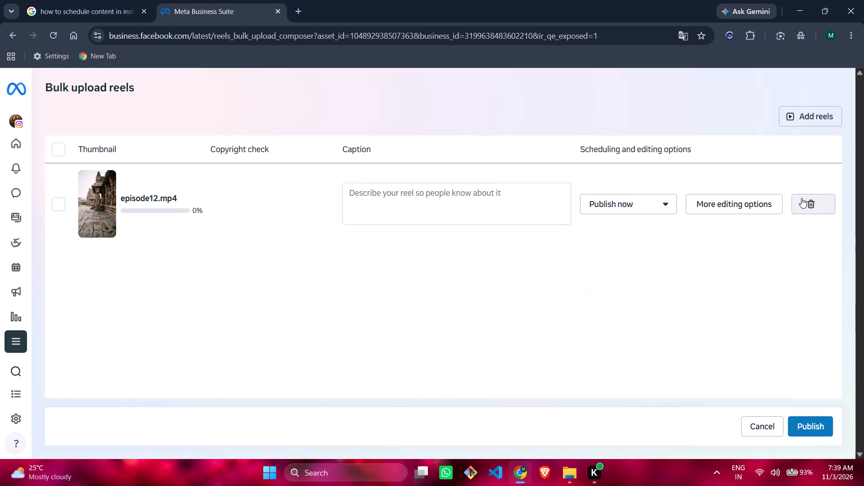
# Remove the episode12 reel from the bulk upload list.
pyautogui.click(801, 198)
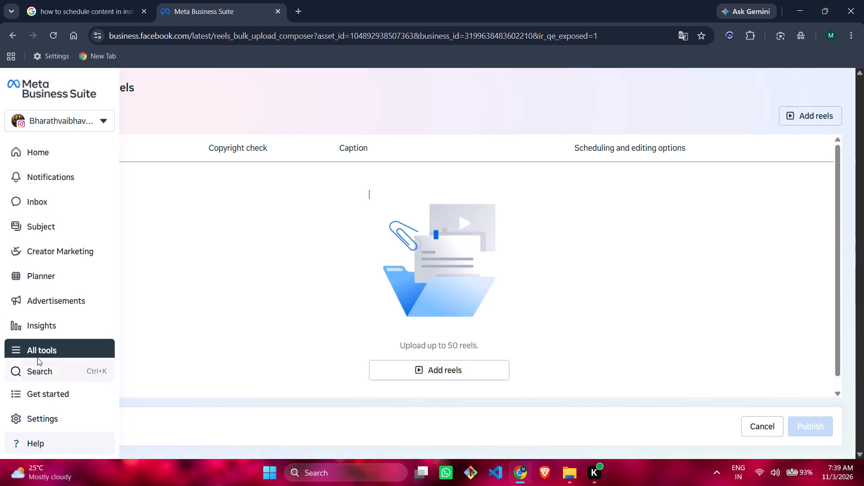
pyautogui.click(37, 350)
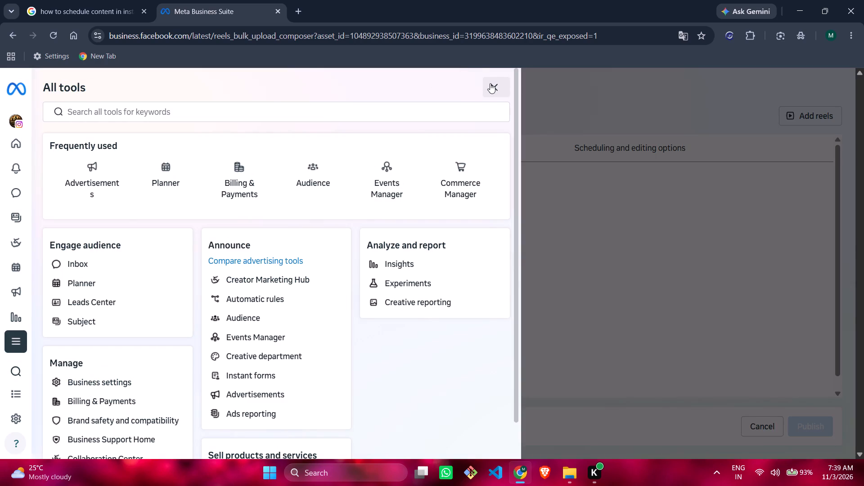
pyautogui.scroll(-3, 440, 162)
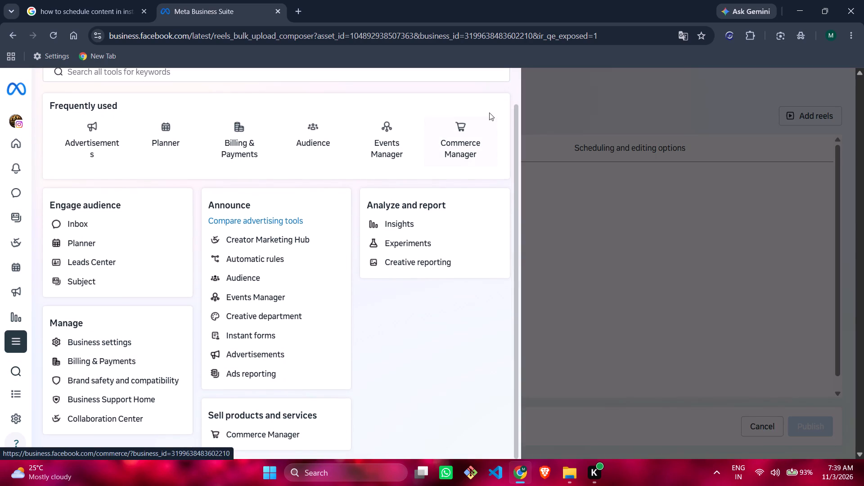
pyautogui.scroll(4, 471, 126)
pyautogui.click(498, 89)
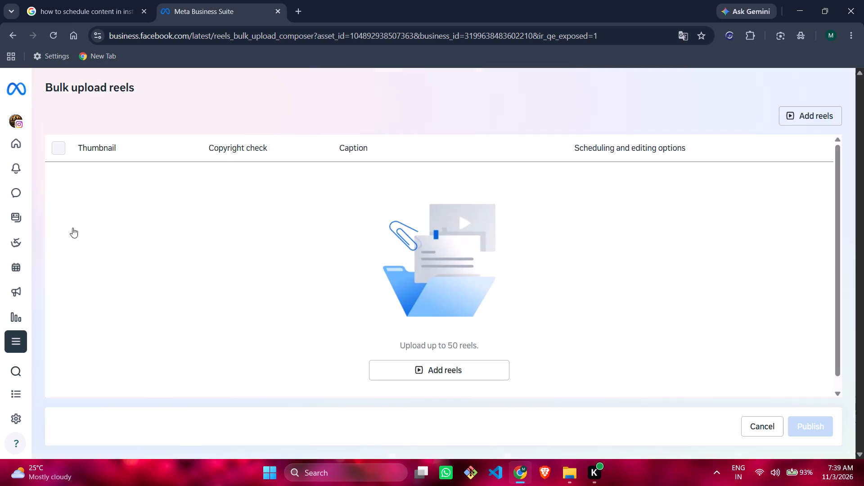
# Return to the home page and confirm Instagram message access in the Inbox stage of the Learn about Meta Business Suite guide.
pyautogui.click(57, 151)
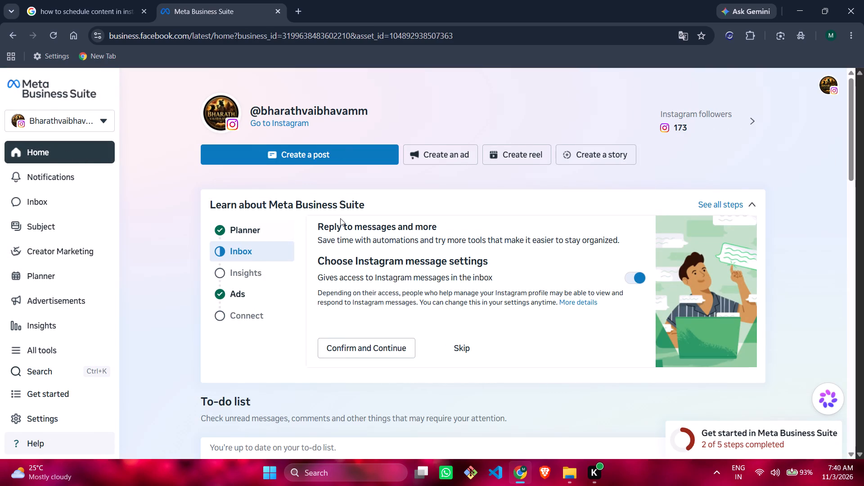
pyautogui.scroll(-1, 342, 218)
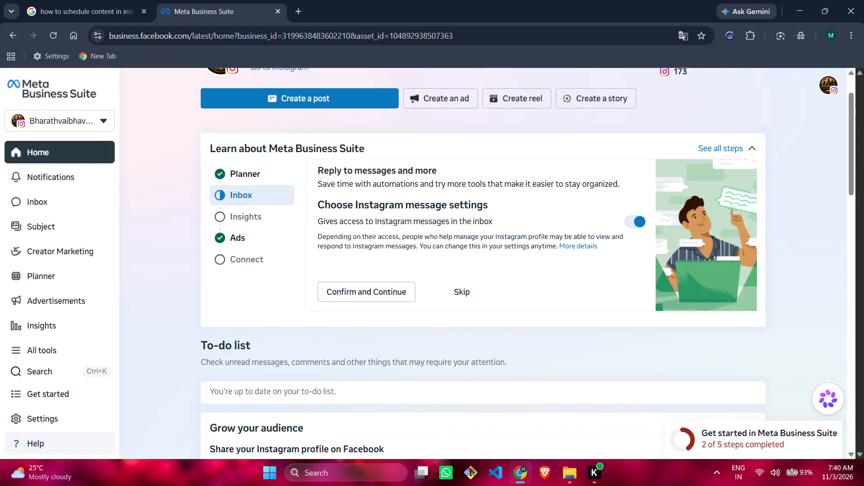
pyautogui.click(402, 292)
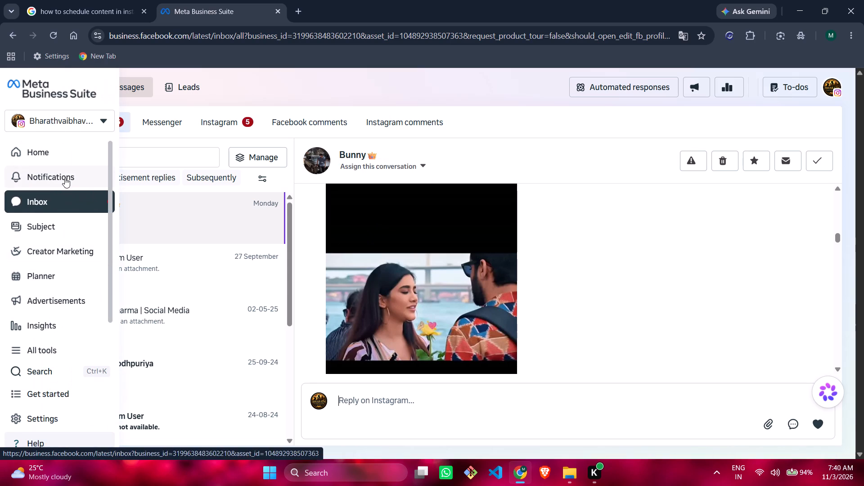
# Follow the home page guide's Insights stage and examine the Instagram audience's gender, age, city and country statistics.
pyautogui.click(81, 153)
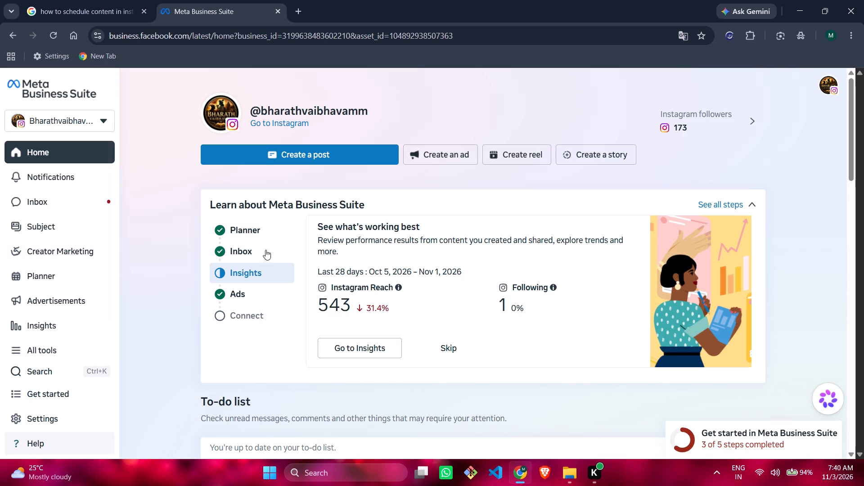
pyautogui.click(376, 351)
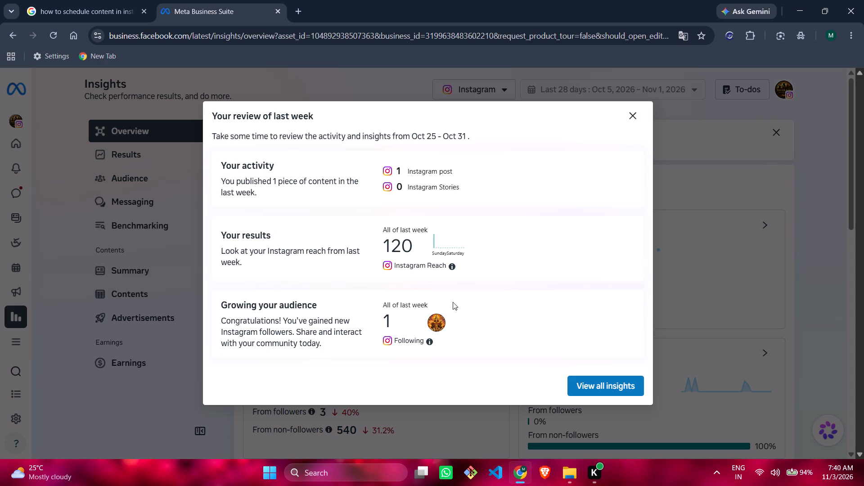
pyautogui.click(439, 326)
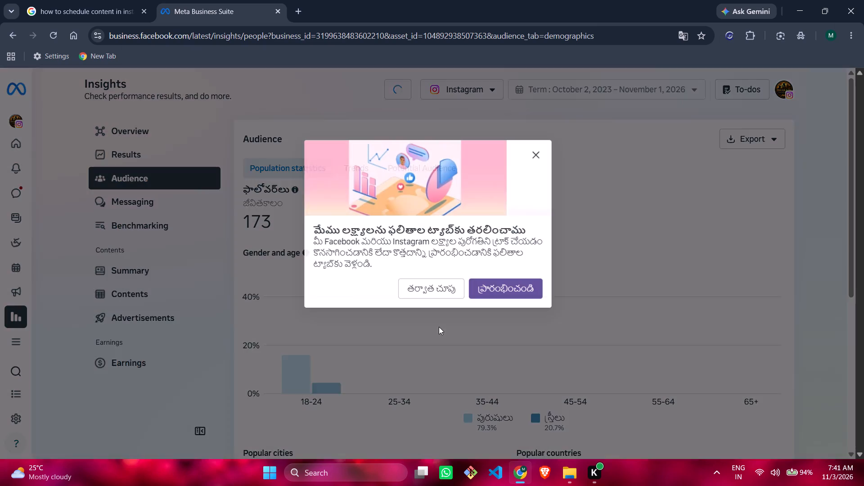
pyautogui.click(457, 278)
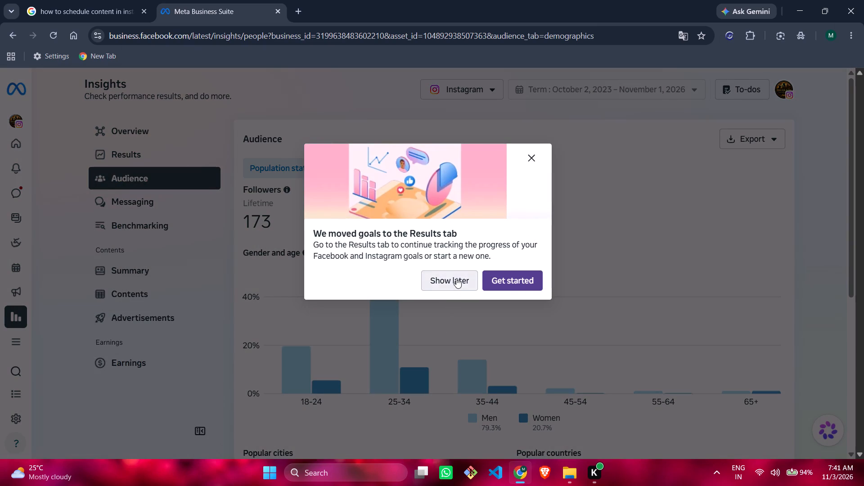
pyautogui.click(534, 157)
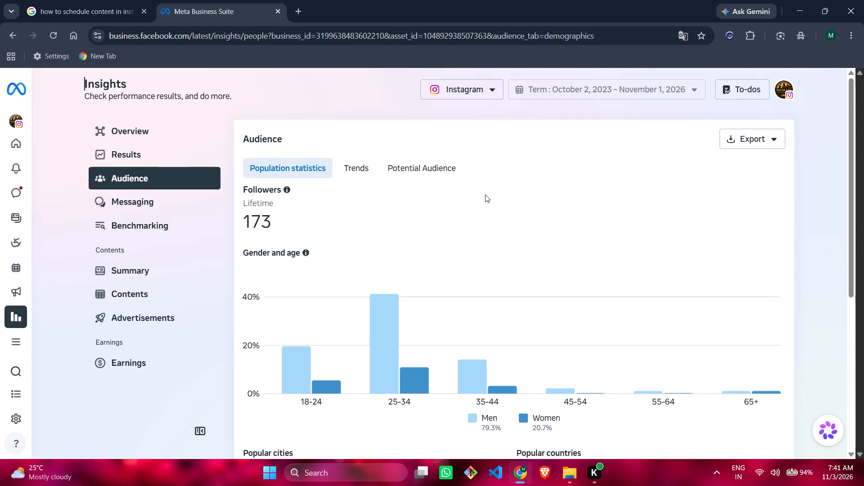
pyautogui.scroll(-2, 405, 253)
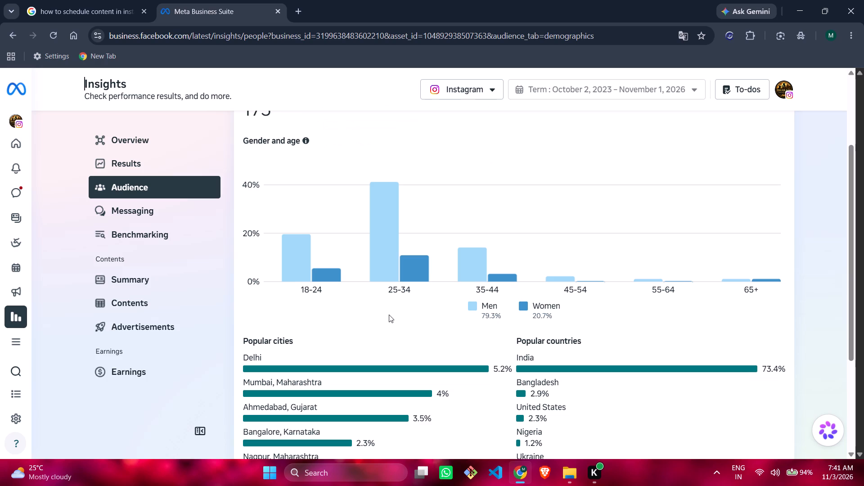
# Examine the Instagram audience's age, gender, popular cities and countries in Insights, and view the audience Trends.
pyautogui.scroll(-3, 389, 315)
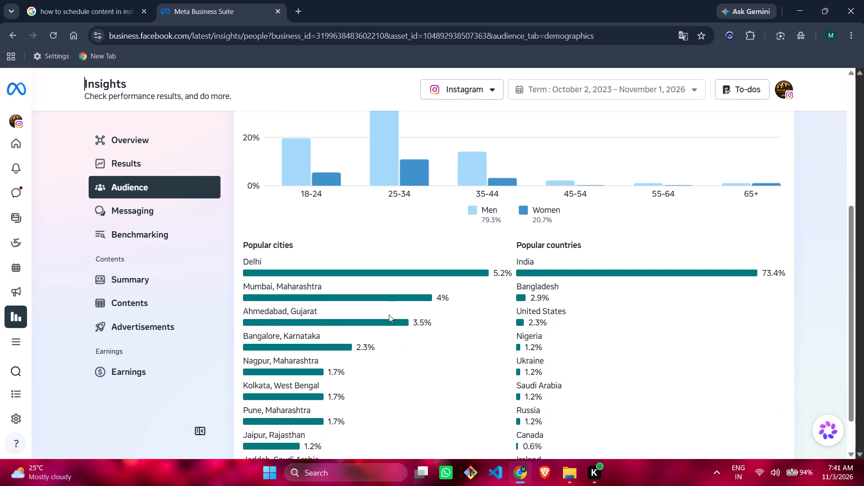
pyautogui.scroll(-2, 389, 315)
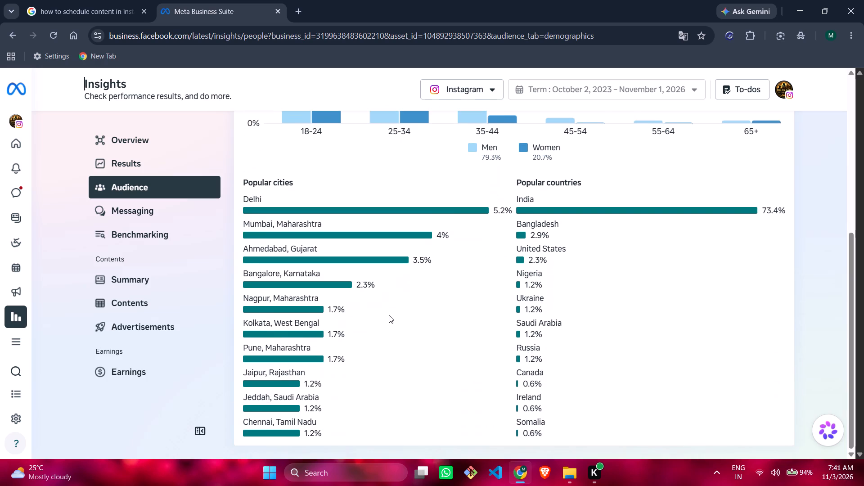
pyautogui.scroll(6, 389, 315)
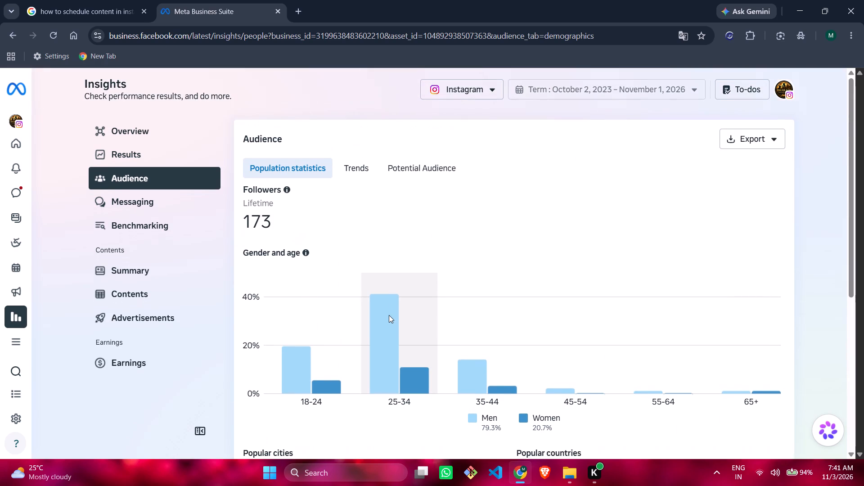
pyautogui.click(373, 168)
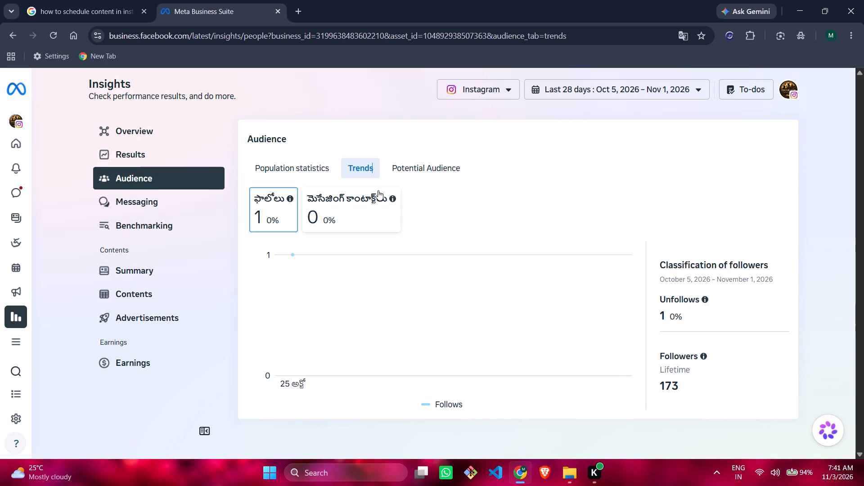
# View the Potential Audience insights, including estimated size, gender and age, and return to the audience Trends.
pyautogui.click(422, 168)
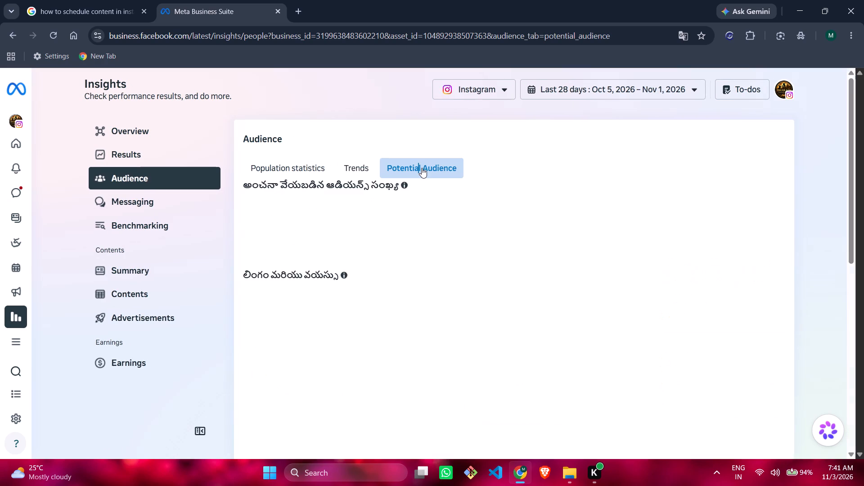
pyautogui.click(367, 171)
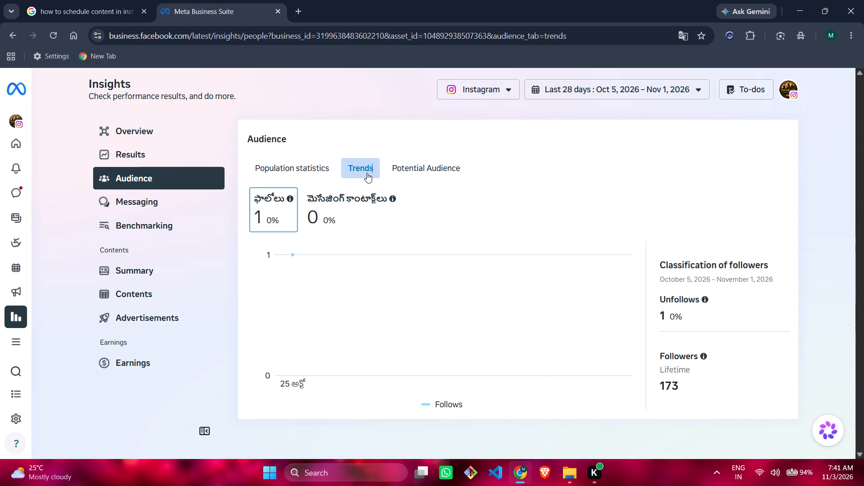
# Examine the Instagram Insights overview, dismissing last week's review and checking the performance metrics, recent announcements and recent content.
pyautogui.click(161, 135)
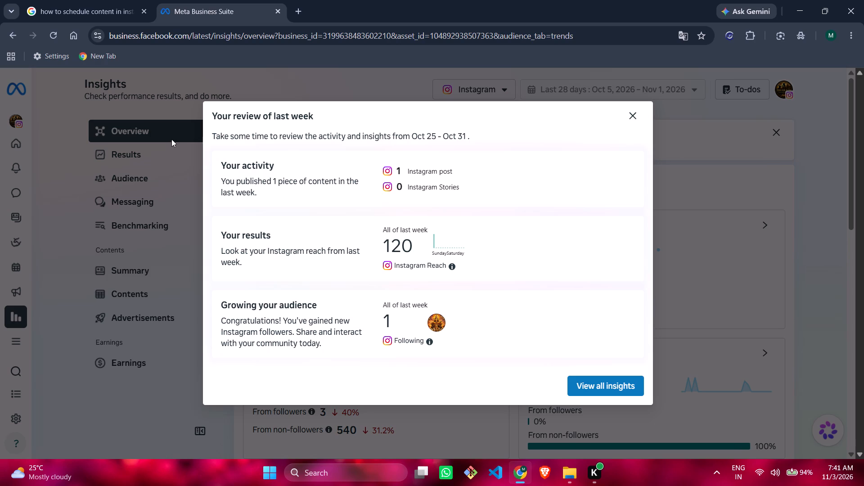
pyautogui.click(636, 115)
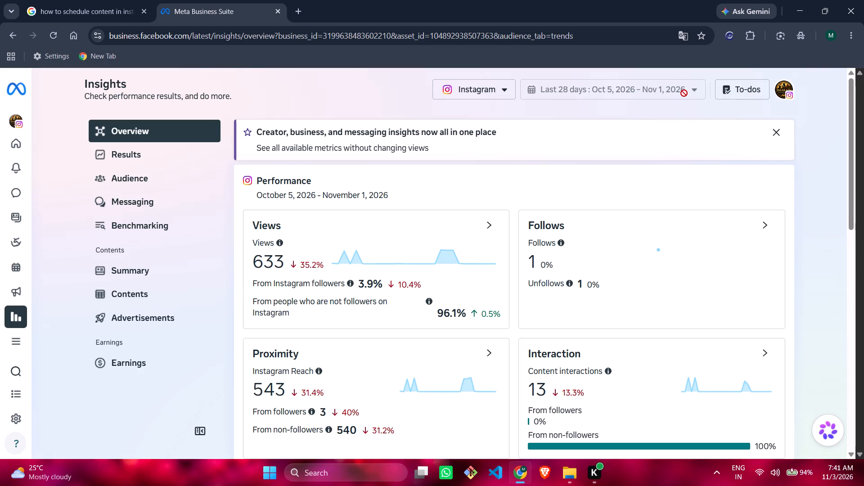
pyautogui.click(502, 88)
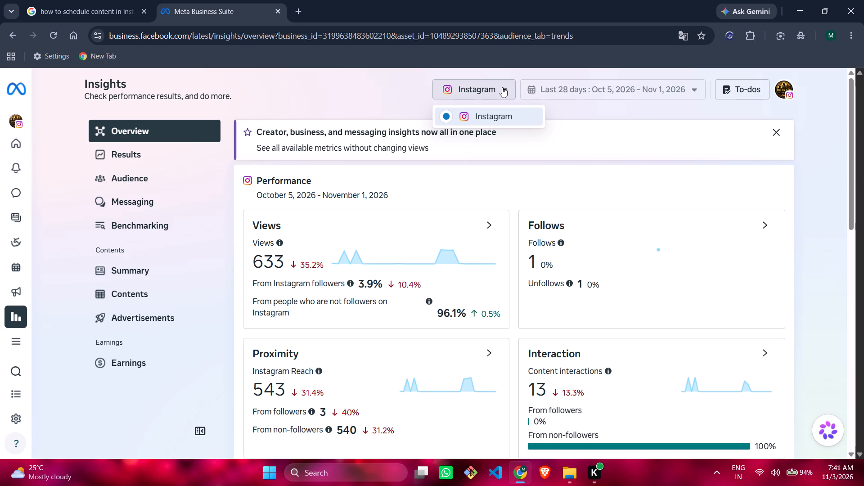
pyautogui.click(502, 87)
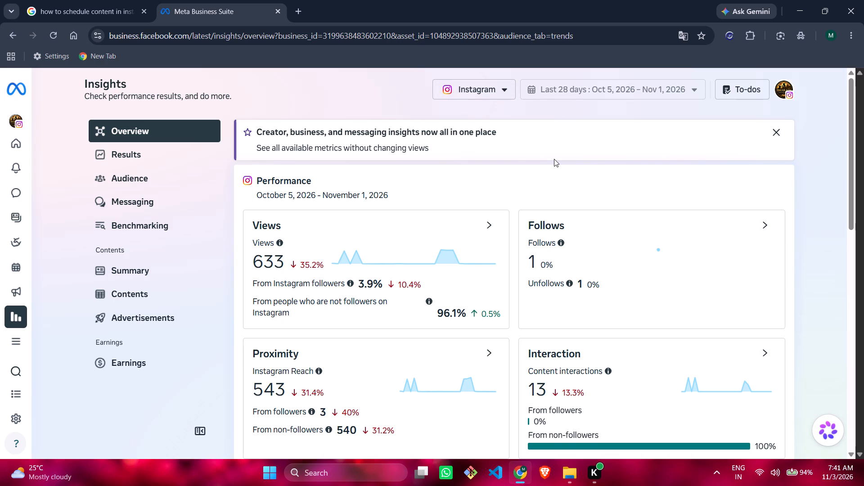
pyautogui.scroll(-1, 554, 159)
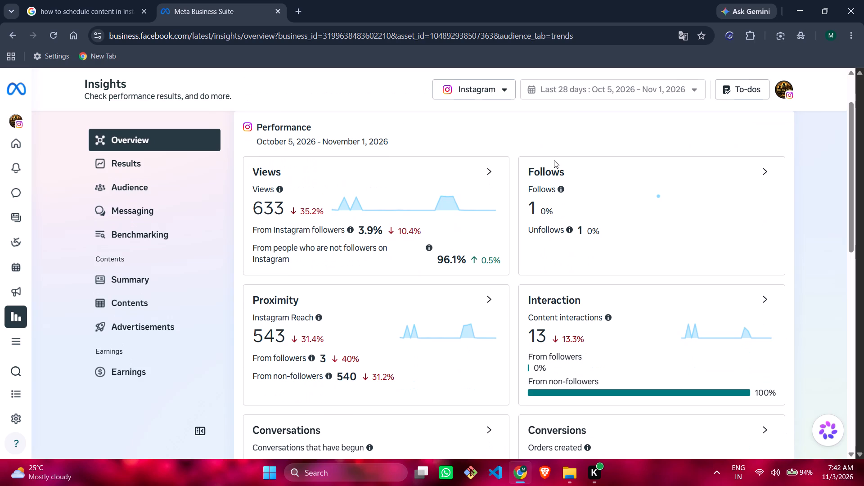
pyautogui.scroll(-2, 554, 160)
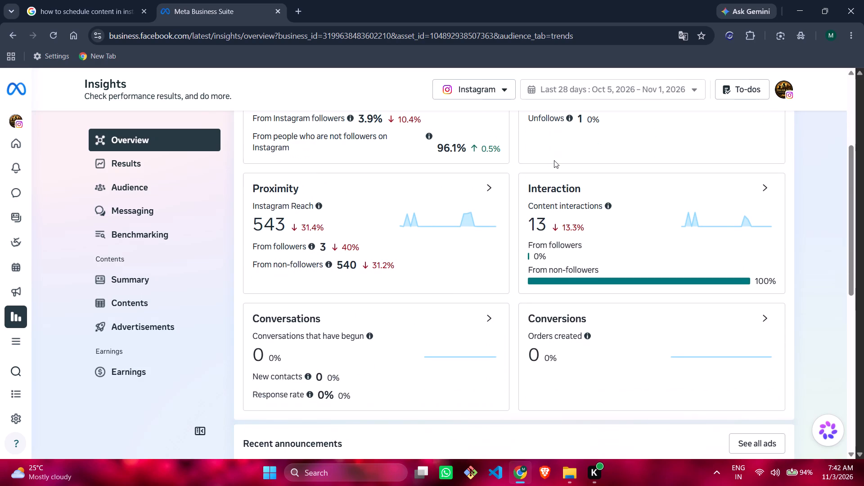
pyautogui.scroll(-3, 554, 160)
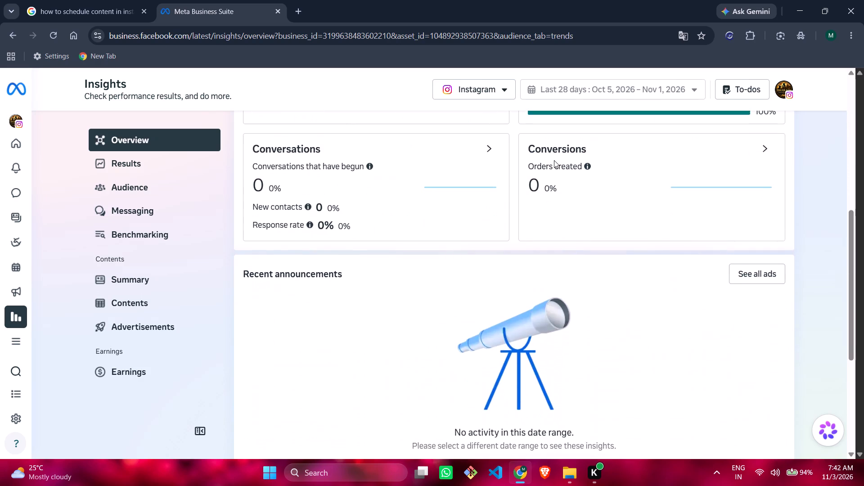
pyautogui.scroll(-3, 554, 160)
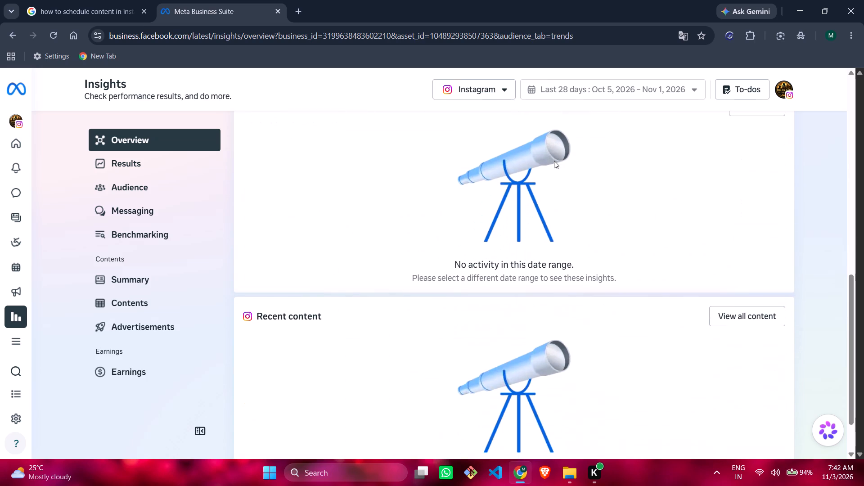
pyautogui.scroll(-2, 554, 161)
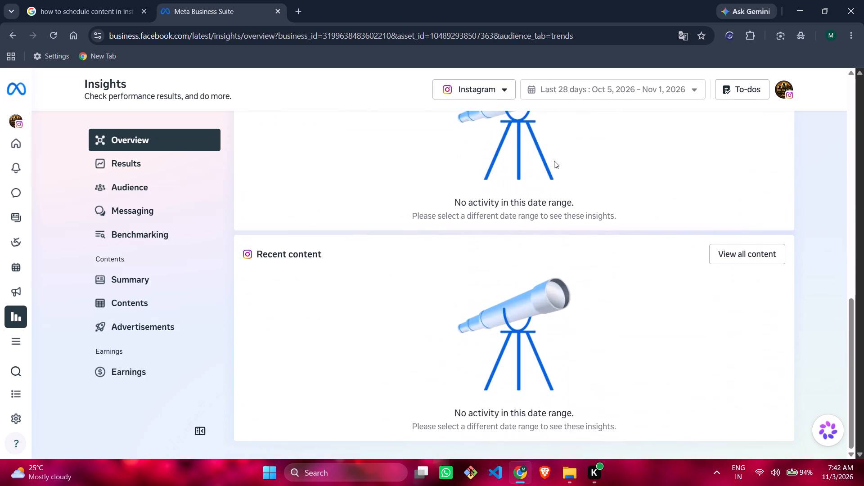
pyautogui.scroll(-1, 554, 161)
pyautogui.scroll(5, 554, 161)
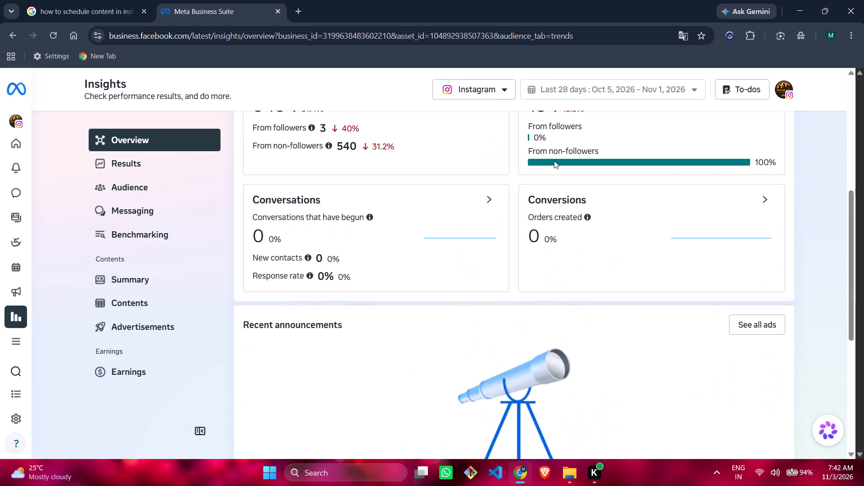
pyautogui.scroll(8, 554, 161)
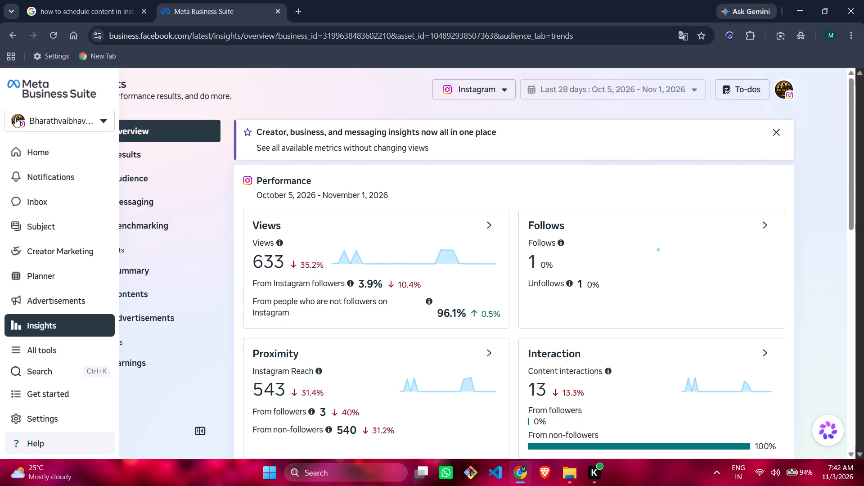
# On the home page, skip connecting a Facebook Page and finish the Learn about Meta Business Suite guide.
pyautogui.click(23, 143)
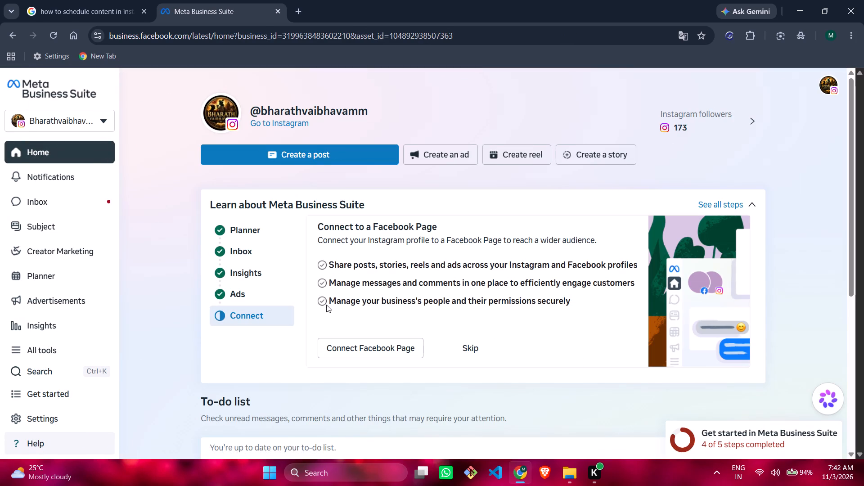
pyautogui.click(479, 346)
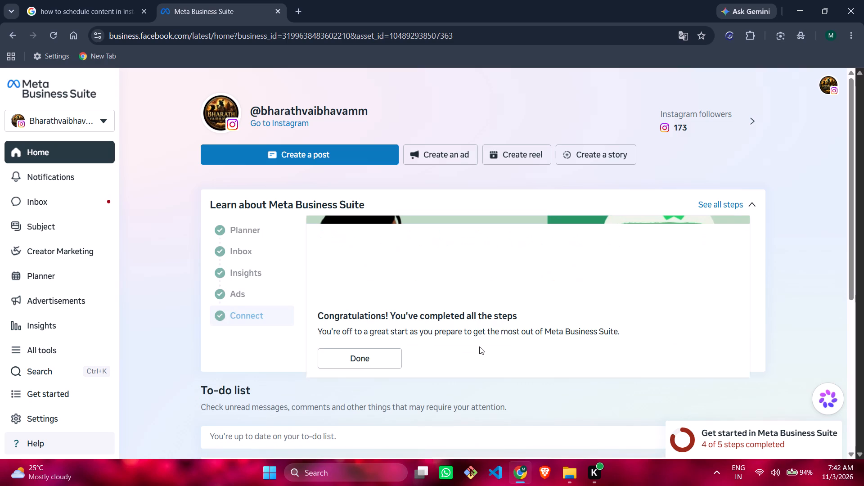
pyautogui.click(381, 357)
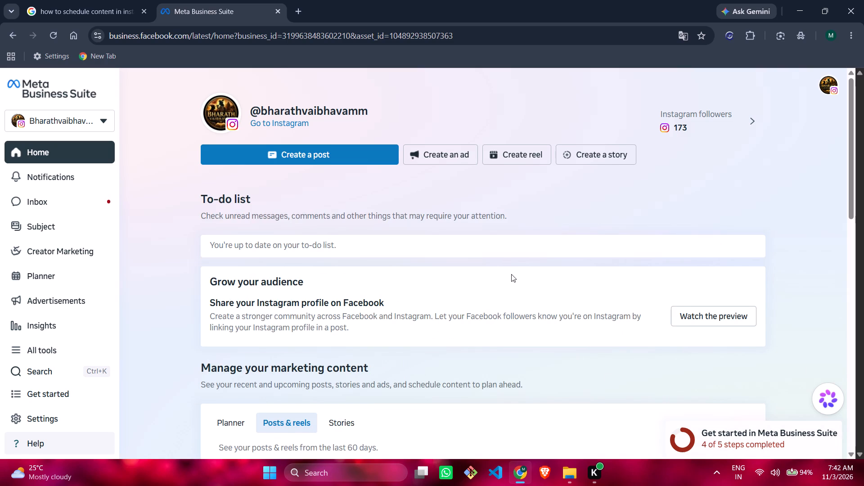
# Examine the recent posts, reels and ads on the home page, and show the Planner view of the marketing content.
pyautogui.scroll(-4, 511, 274)
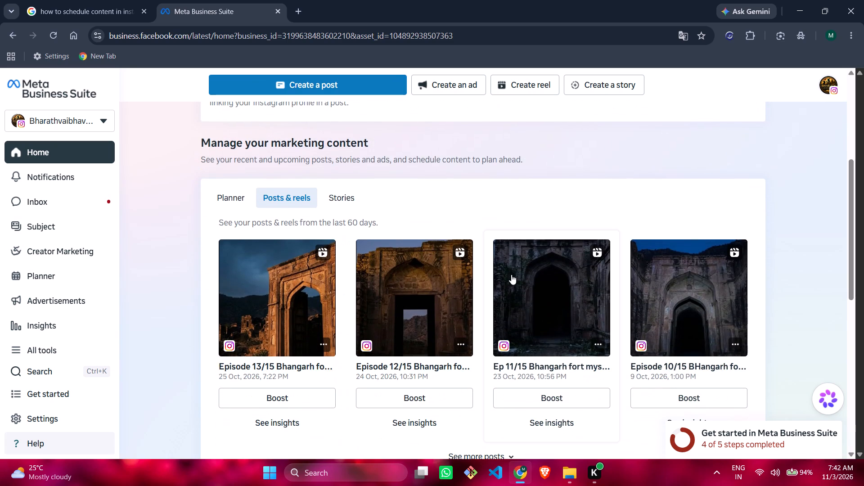
pyautogui.scroll(-2, 511, 274)
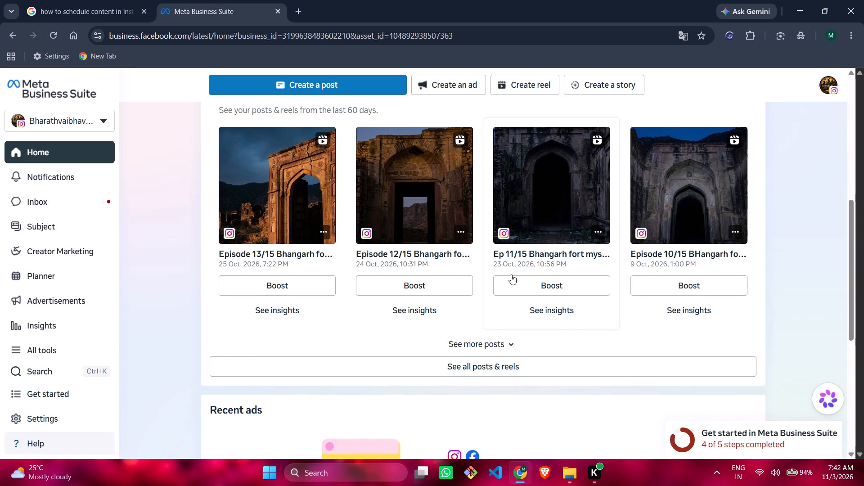
pyautogui.scroll(-4, 511, 276)
pyautogui.scroll(1, 511, 278)
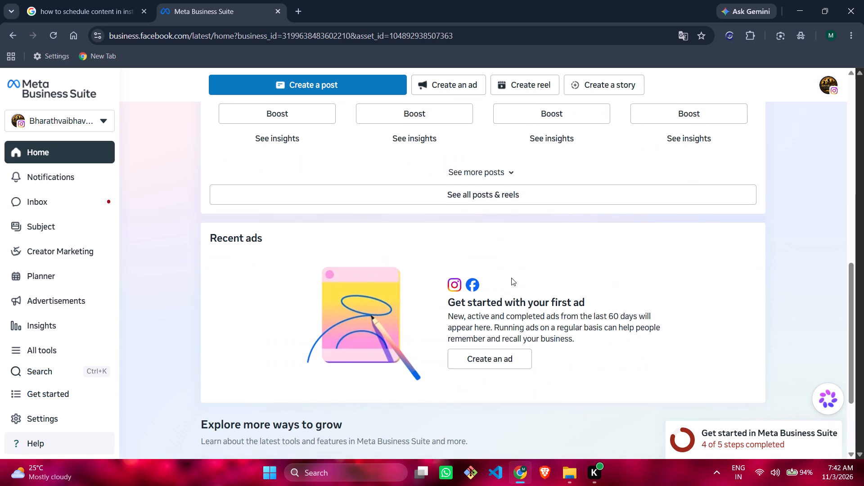
pyautogui.scroll(6, 511, 278)
pyautogui.click(228, 256)
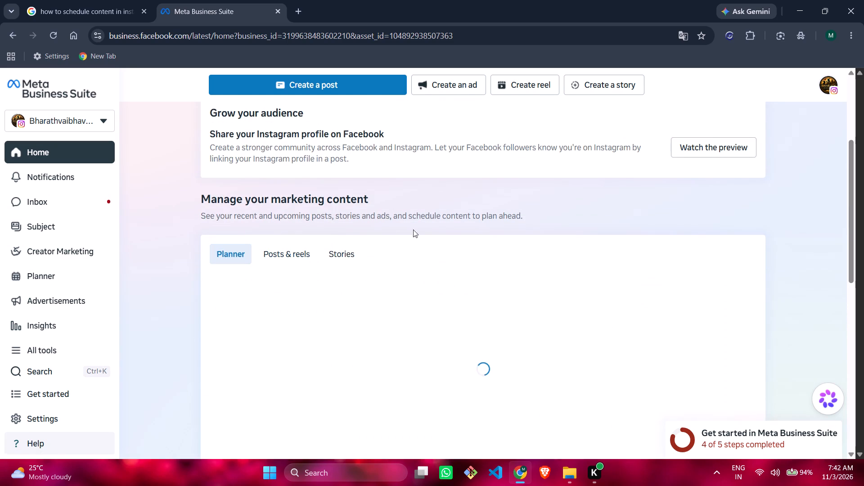
# Check the scheduled 5:30 PM Instagram posts in the home page Planner, advancing two weeks from 1–7 November 2026.
pyautogui.scroll(-1, 579, 199)
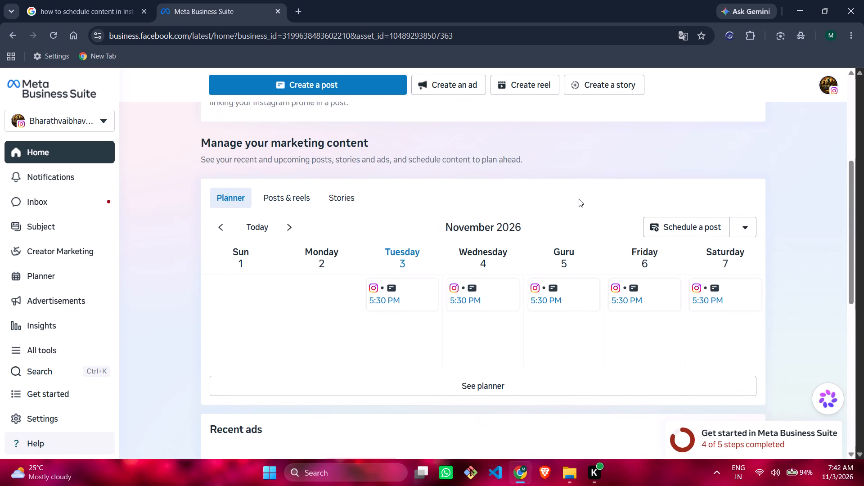
pyautogui.click(291, 229)
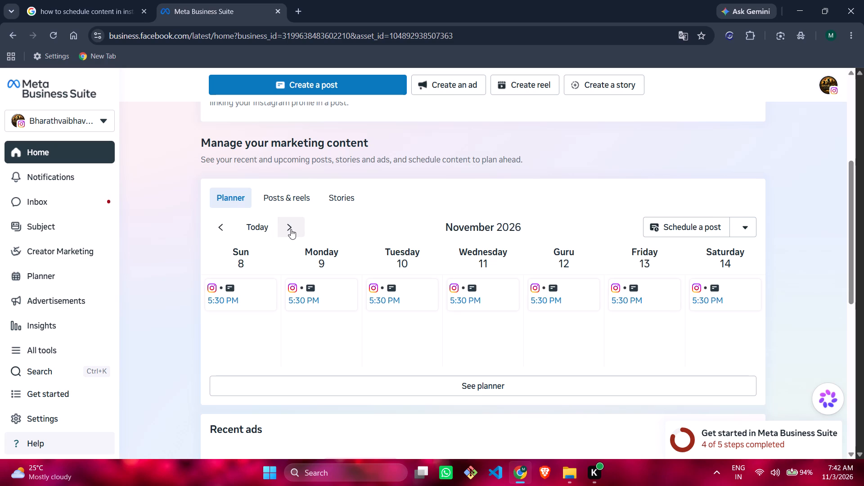
pyautogui.click(291, 229)
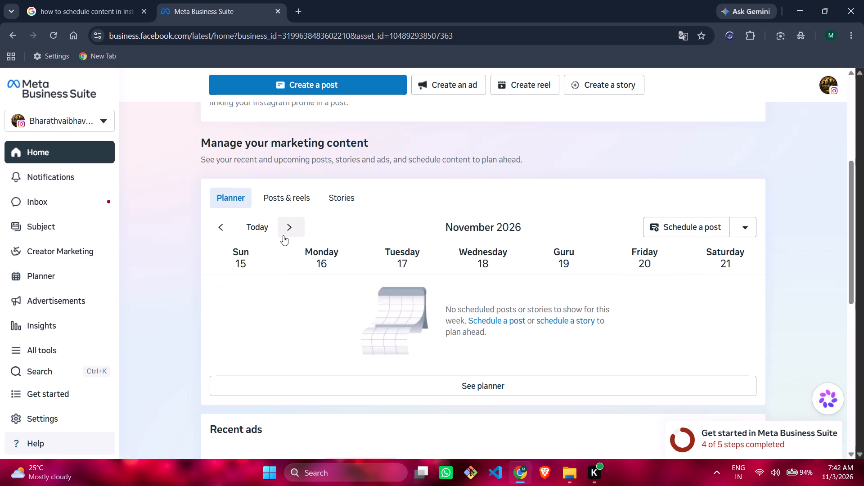
# Go back one week in the home page Planner to 8–14 November 2026.
pyautogui.click(225, 233)
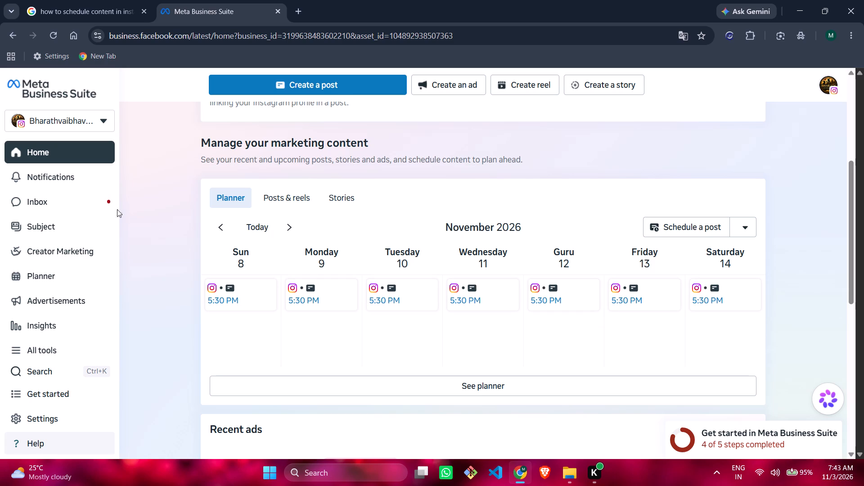
# Open the Inbox, show only the Instagram messages and look through the conversation list.
pyautogui.click(99, 205)
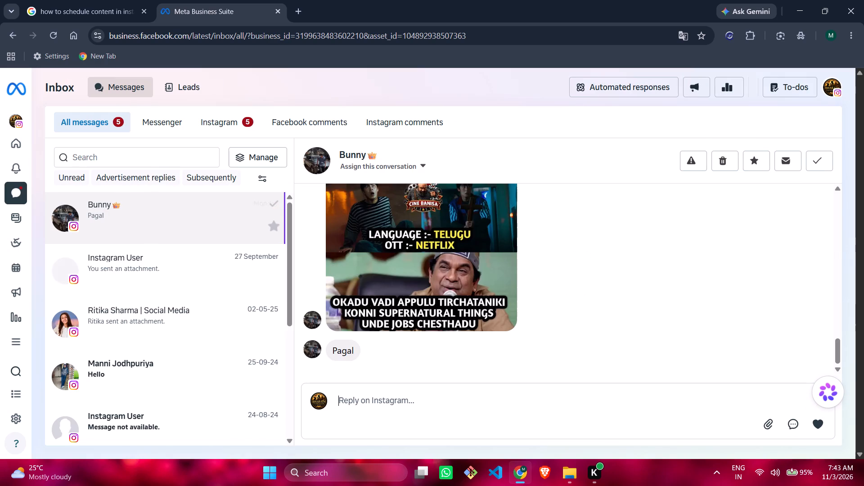
pyautogui.click(207, 127)
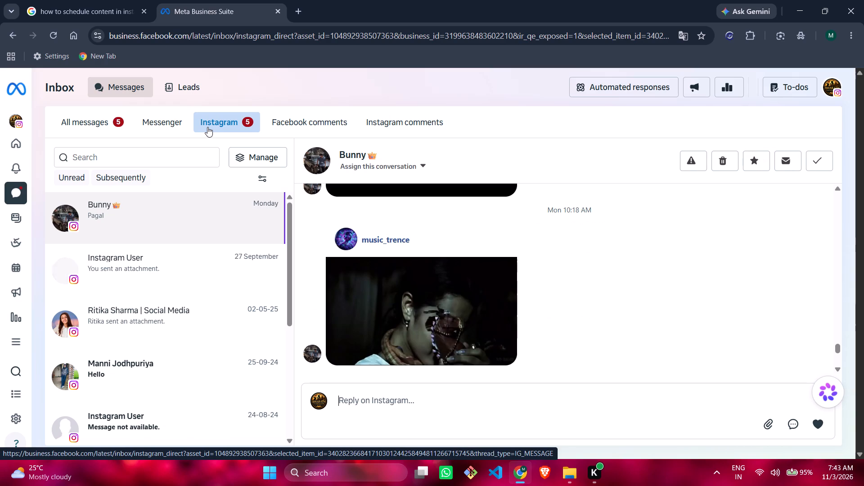
pyautogui.press('Escape')
pyautogui.scroll(-3, 228, 219)
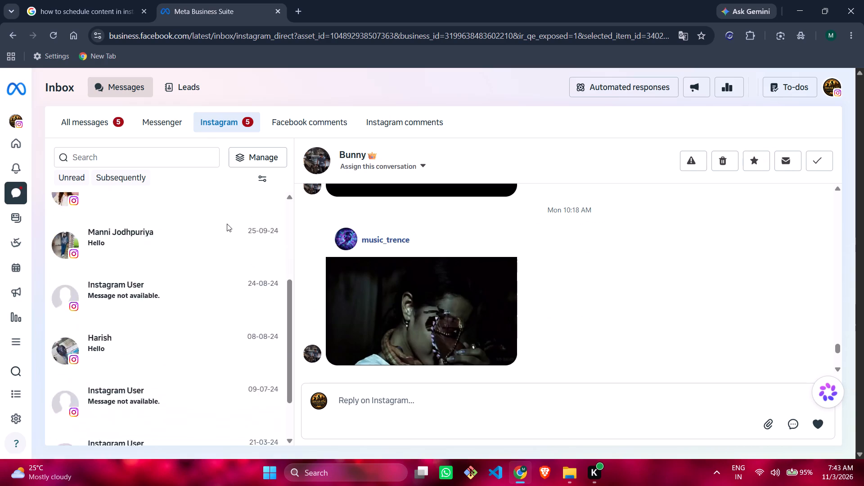
pyautogui.scroll(-4, 227, 224)
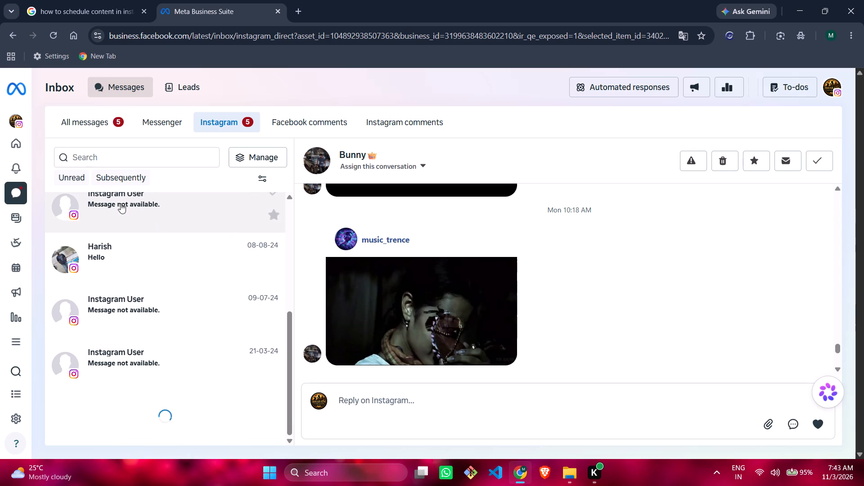
# Return to the home page and dismiss the completed Learn about Meta Business Suite guide.
pyautogui.click(22, 161)
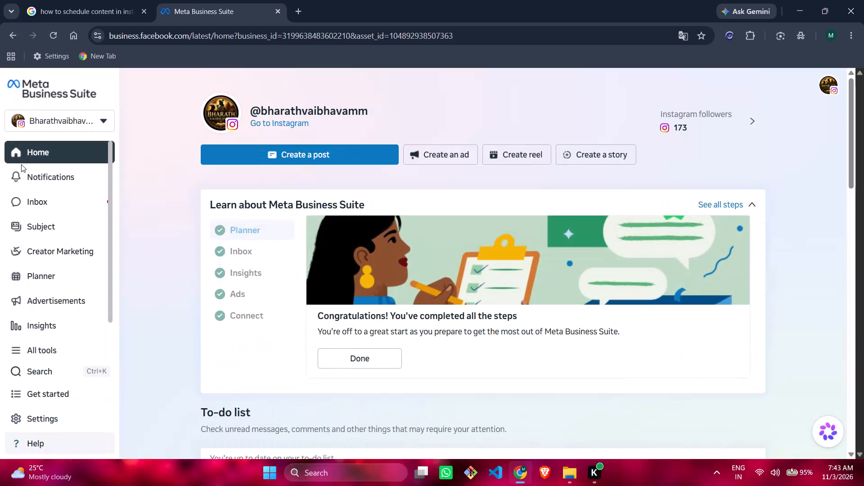
pyautogui.click(340, 358)
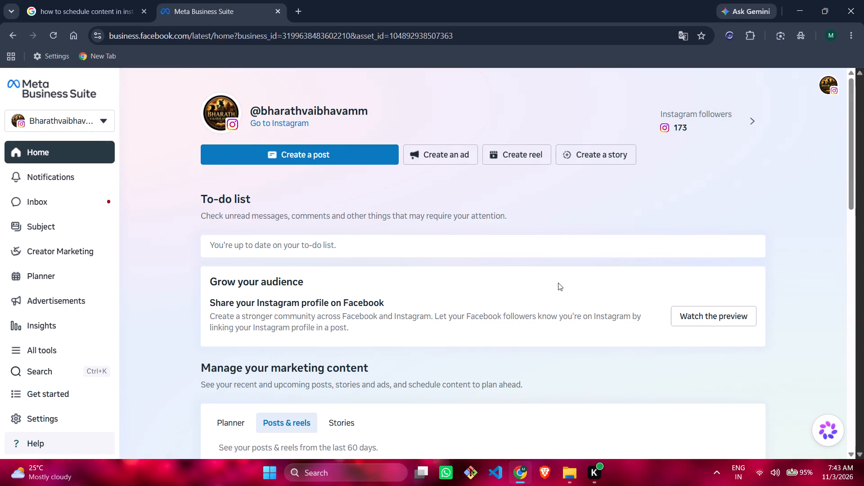
# Look over the posts and reels from the last 60 days on the home page.
pyautogui.scroll(-5, 558, 282)
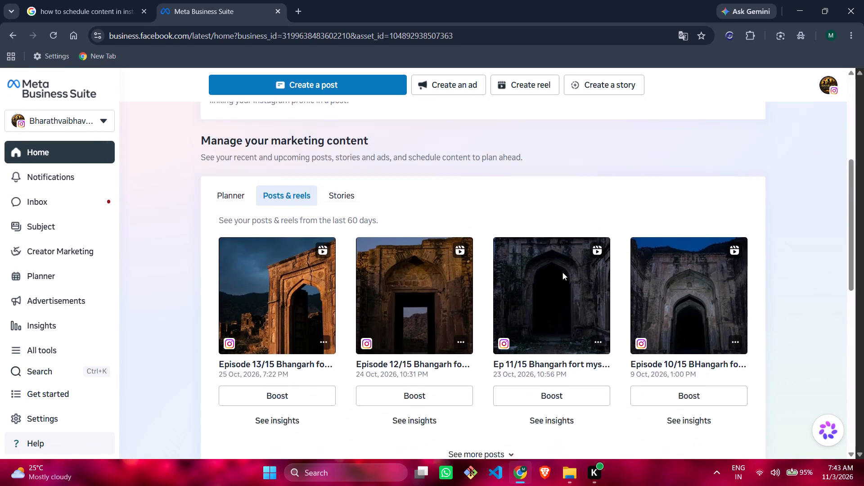
pyautogui.scroll(-1, 562, 272)
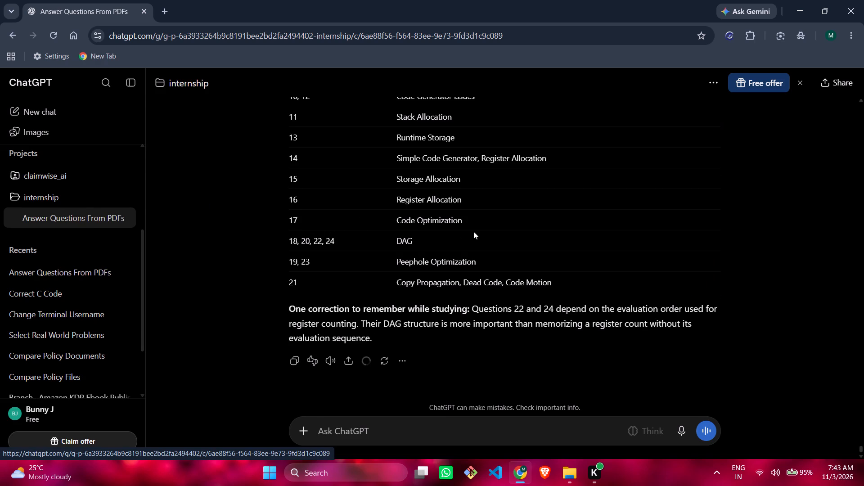
# Examine the chat's compiler design answers backwards from the closing topic table through the DAG, peephole and code optimization questions.
pyautogui.scroll(2, 474, 231)
pyautogui.scroll(-1, 474, 231)
pyautogui.scroll(7, 474, 231)
pyautogui.scroll(-1, 474, 231)
pyautogui.scroll(2, 474, 231)
pyautogui.scroll(-1, 474, 231)
pyautogui.scroll(11, 474, 231)
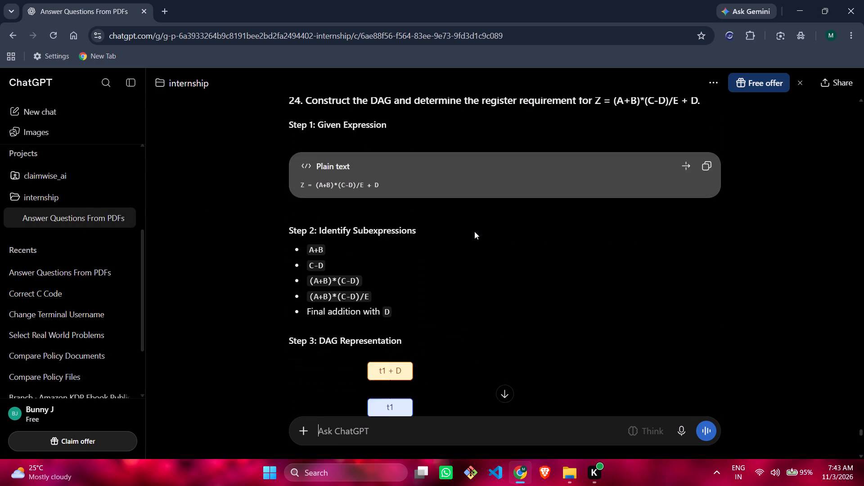
pyautogui.scroll(2, 474, 231)
pyautogui.scroll(-2, 474, 231)
pyautogui.scroll(10, 474, 231)
pyautogui.scroll(-1, 474, 231)
pyautogui.scroll(7, 474, 231)
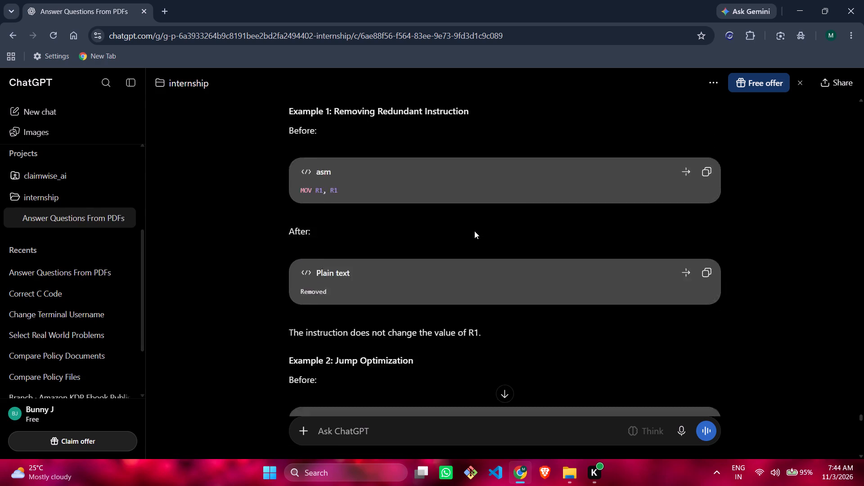
pyautogui.scroll(7, 474, 231)
pyautogui.scroll(-1, 474, 231)
pyautogui.scroll(7, 474, 231)
pyautogui.scroll(-1, 474, 231)
pyautogui.scroll(2, 474, 231)
pyautogui.scroll(-1, 474, 231)
pyautogui.scroll(1, 474, 231)
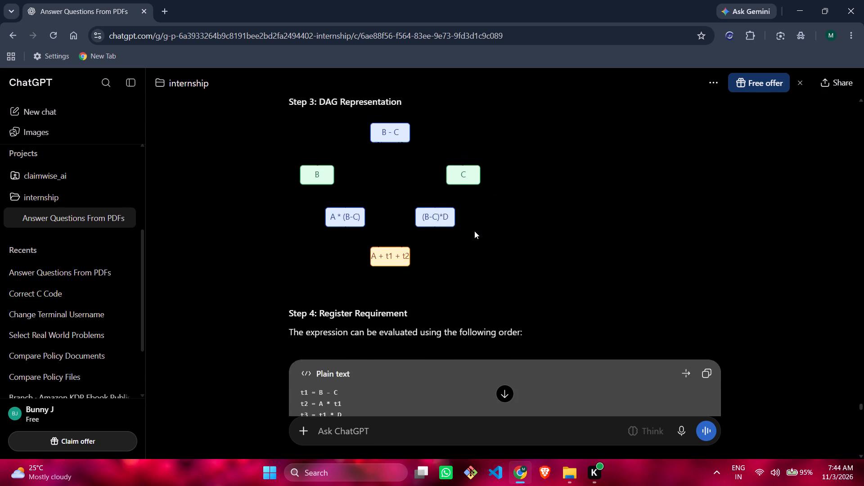
pyautogui.scroll(14, 474, 231)
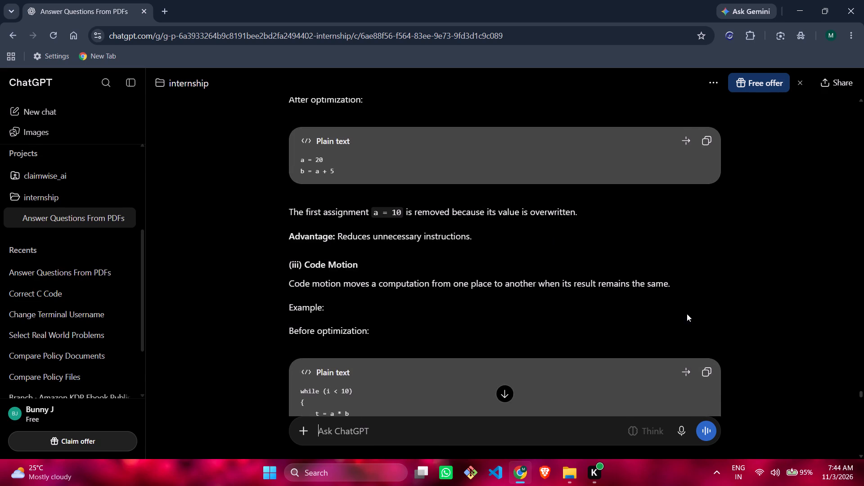
# Go back to the beginning of the Compiler Design answers and view Unit 3, Question 1 on Type Checking.
pyautogui.moveTo(860, 392); pyautogui.dragTo(863, 311)
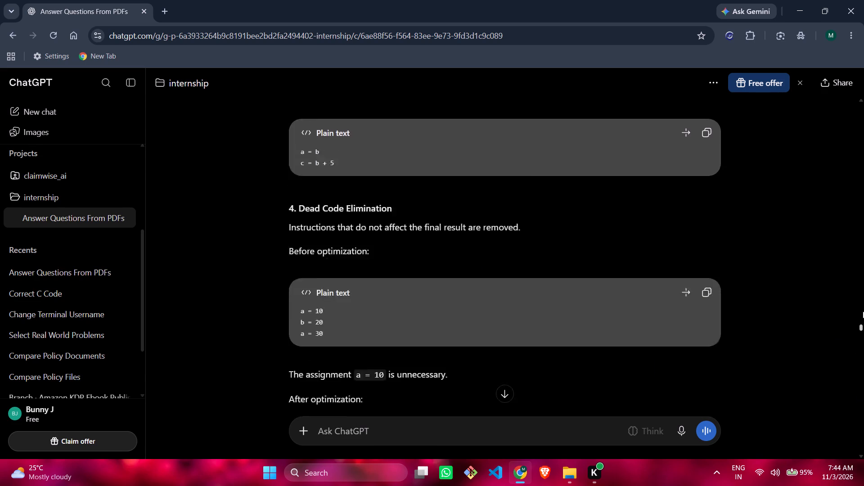
pyautogui.moveTo(863, 311); pyautogui.dragTo(863, 111)
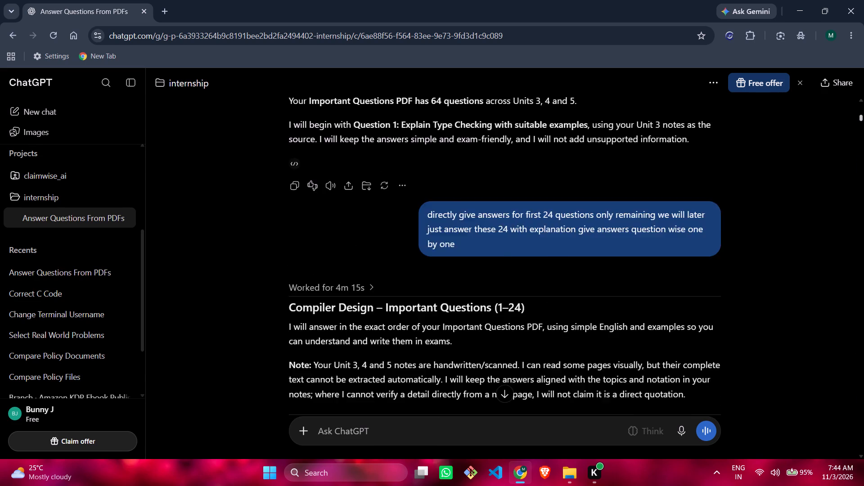
pyautogui.moveTo(863, 111); pyautogui.dragTo(863, 110)
pyautogui.scroll(-5, 688, 227)
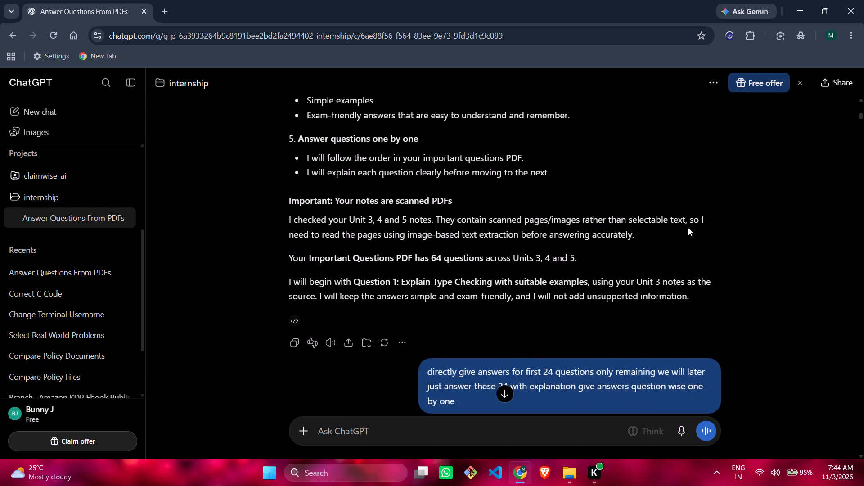
pyautogui.scroll(-9, 688, 228)
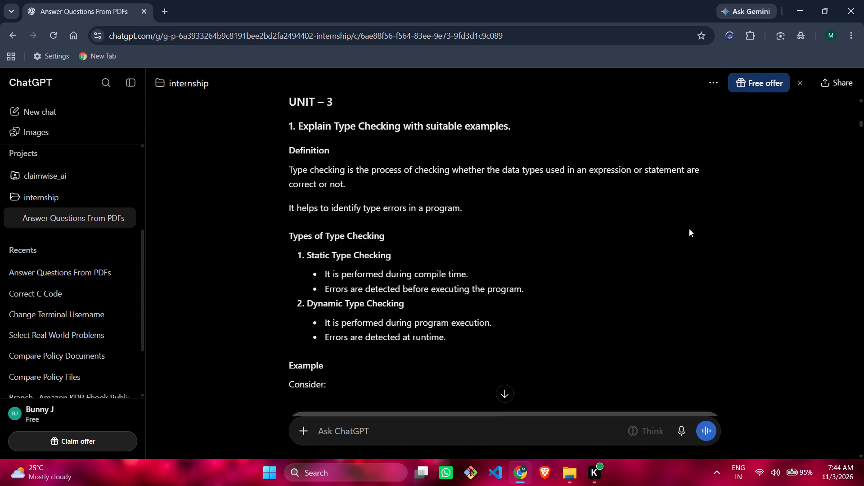